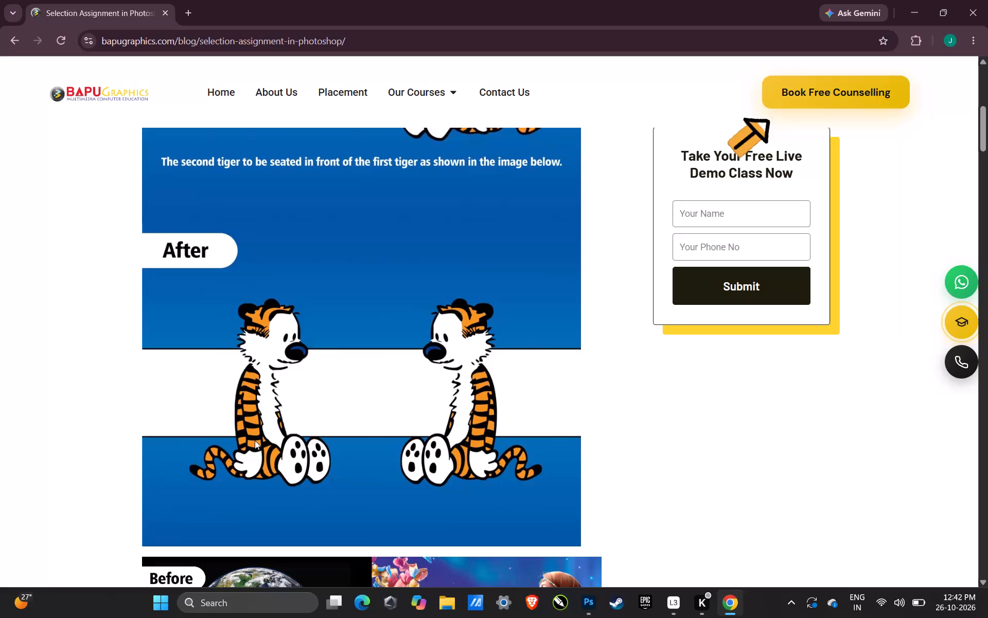
Save the tiger before/after assignment image from the page to the Downloads folder as "tiger".
scroll(255, 440, down, 1)
scroll(261, 435, up, 8)
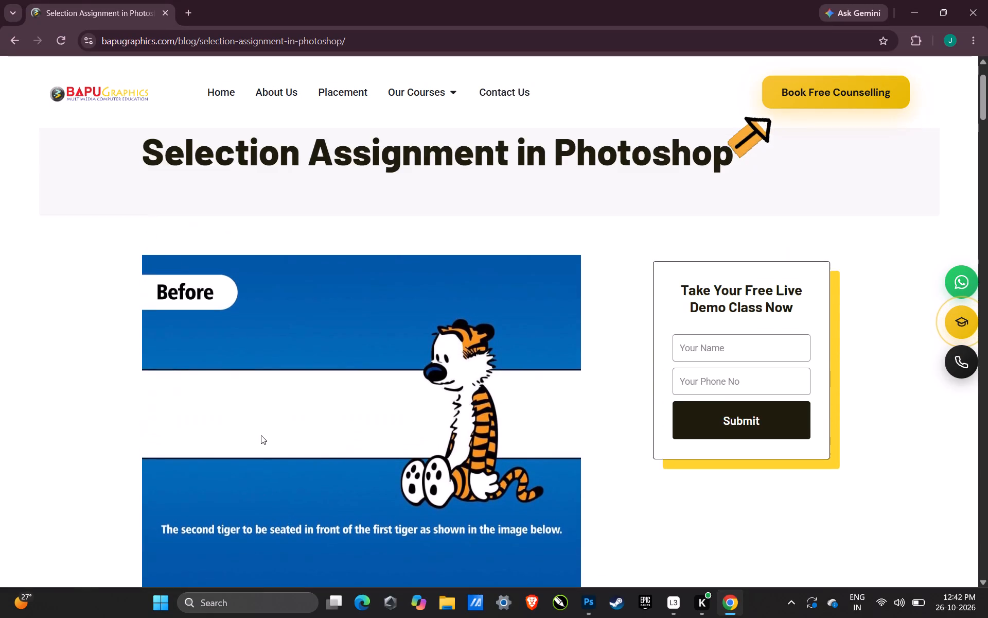
scroll(261, 435, down, 3)
click(270, 399)
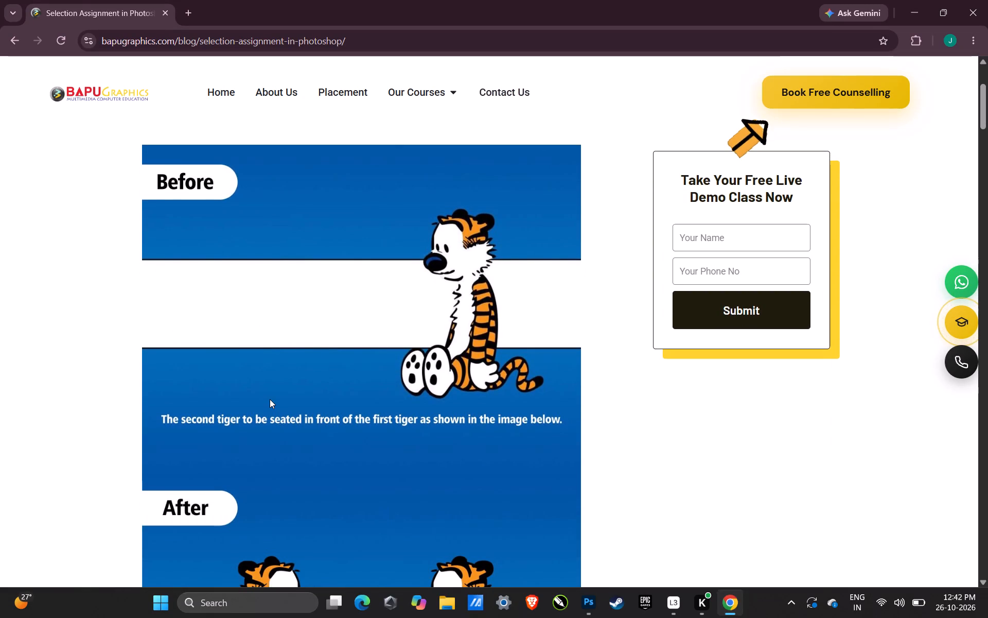
right_click(269, 399)
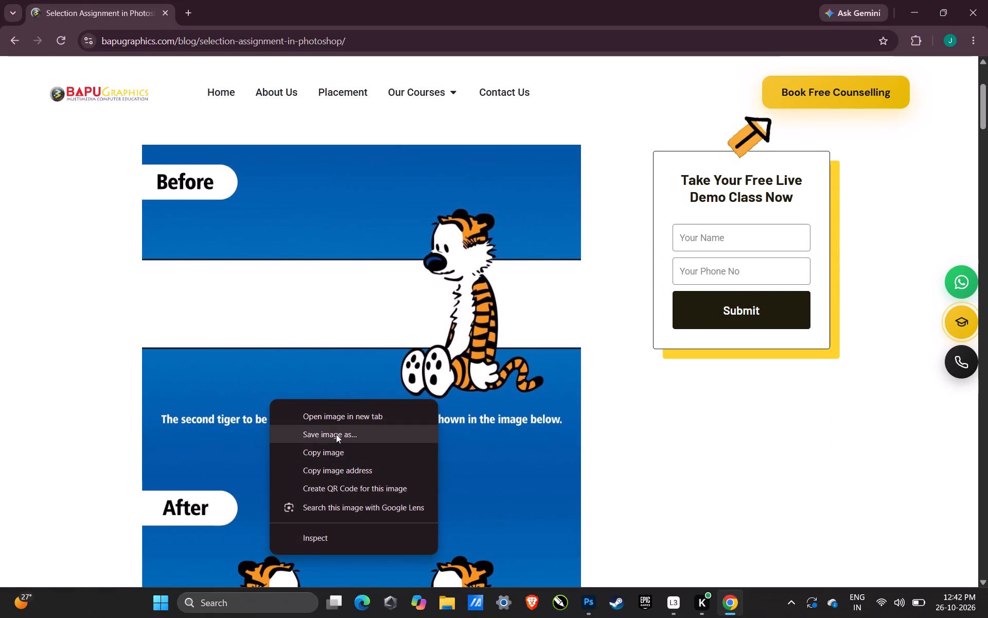
click(336, 434)
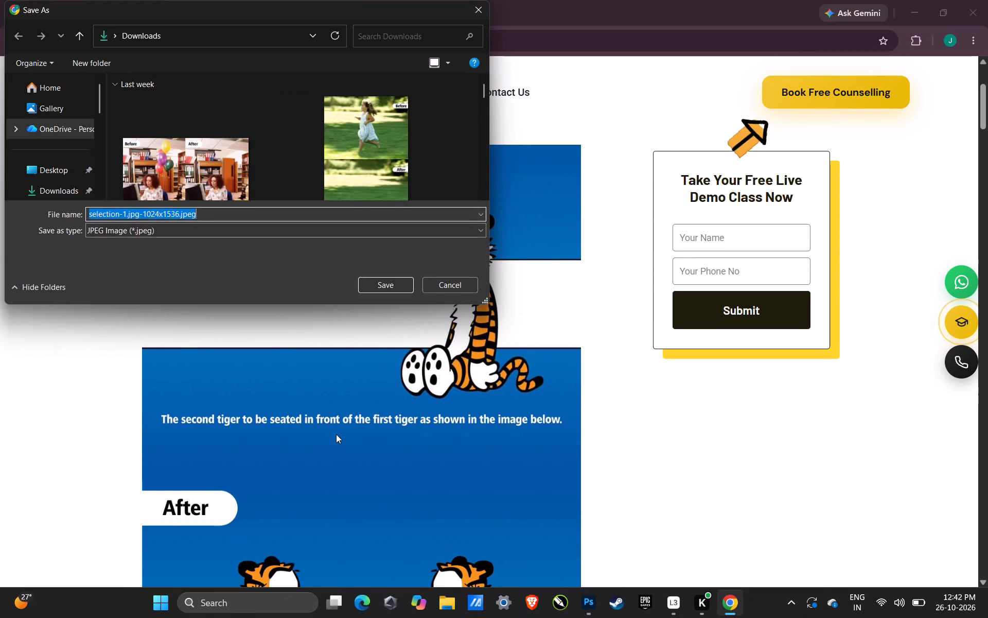
text(tiger)
key(Return)
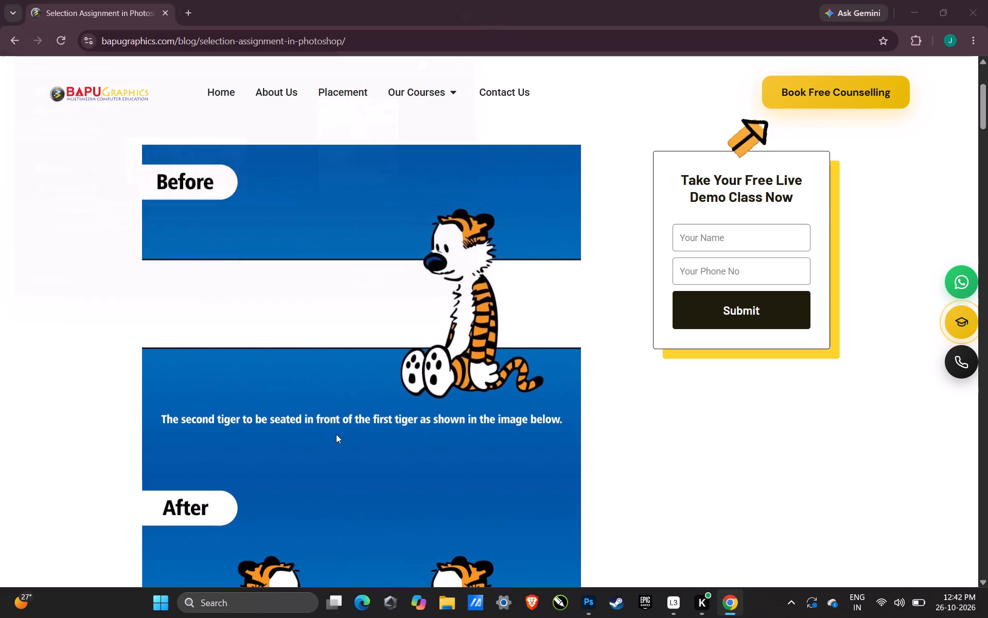
Save the Earth-and-girl before/after assignment image to the Downloads folder as "earth".
scroll(325, 441, down, 9)
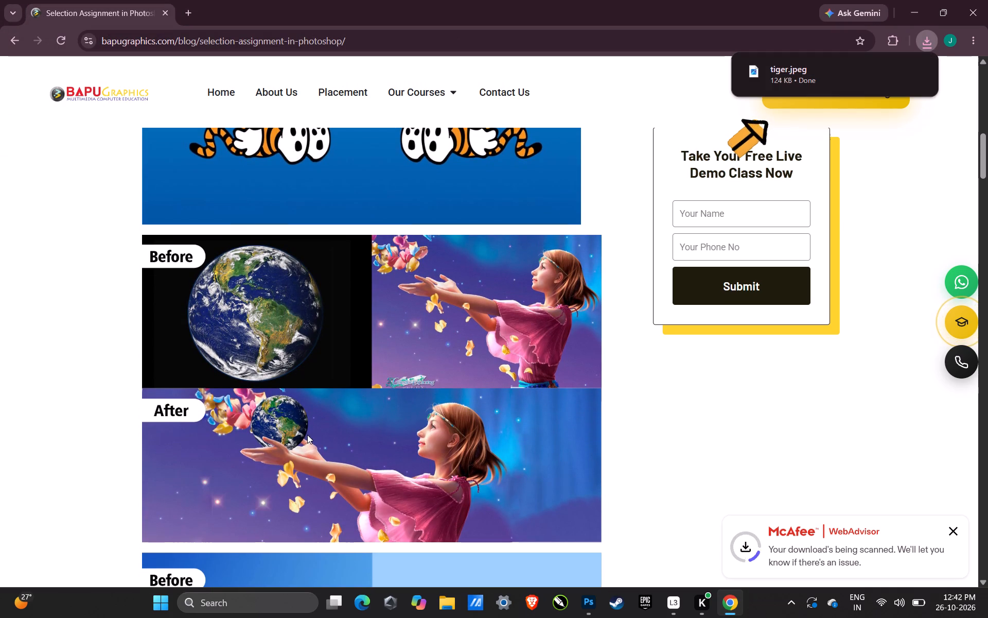
right_click(295, 345)
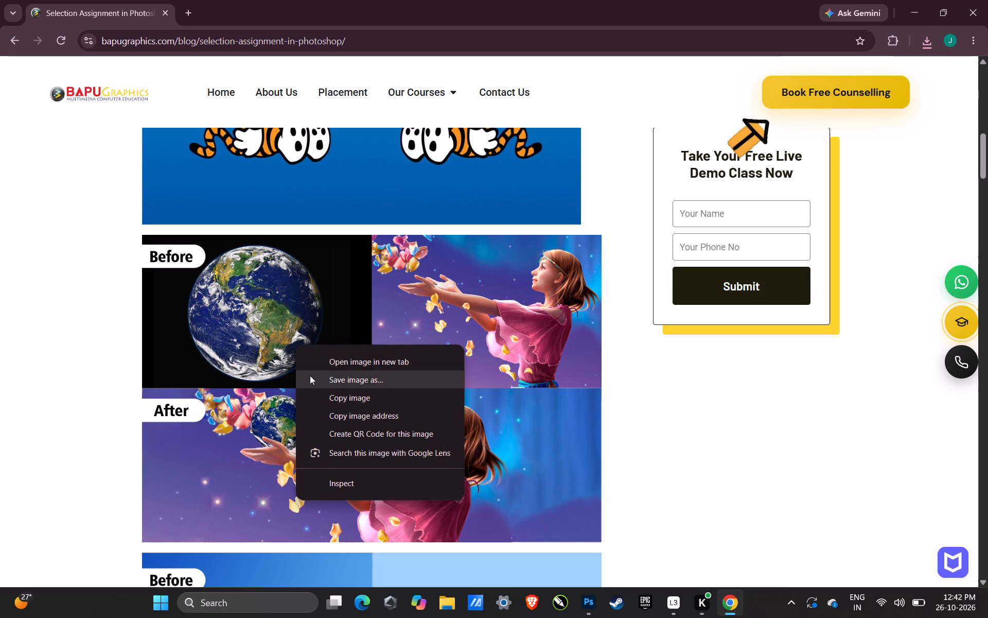
click(310, 375)
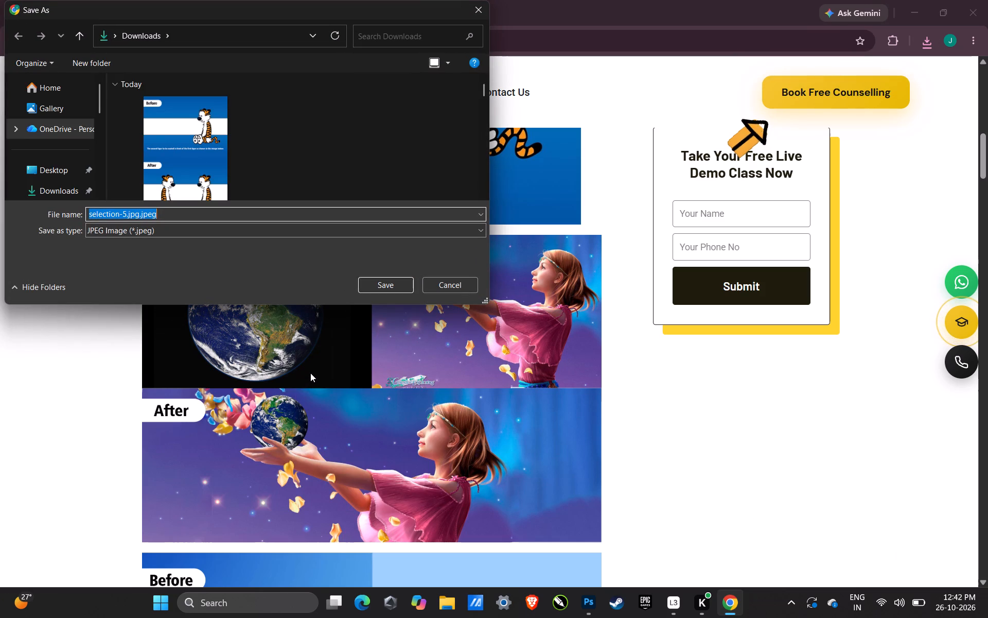
text(earth)
key(Return)
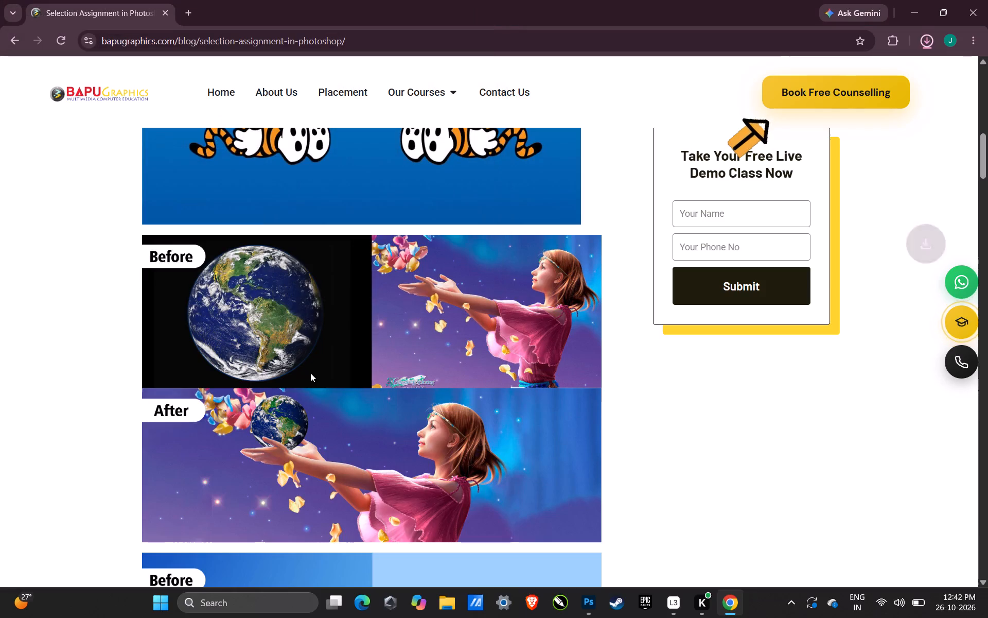
Save the same Earth-and-girl assignment image a second time in the Downloads folder, named "girl".
click(468, 354)
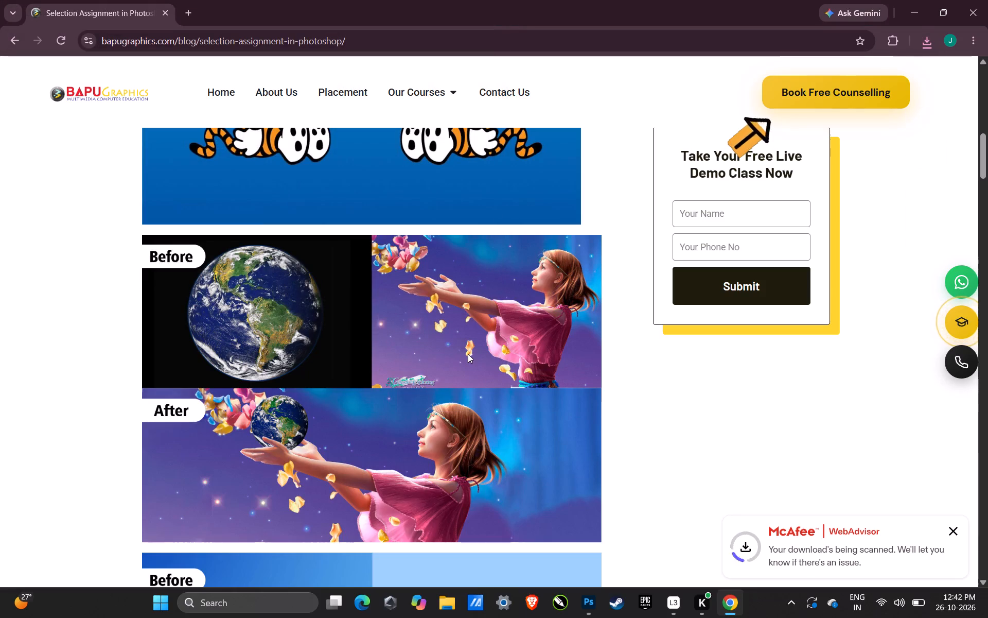
right_click(468, 354)
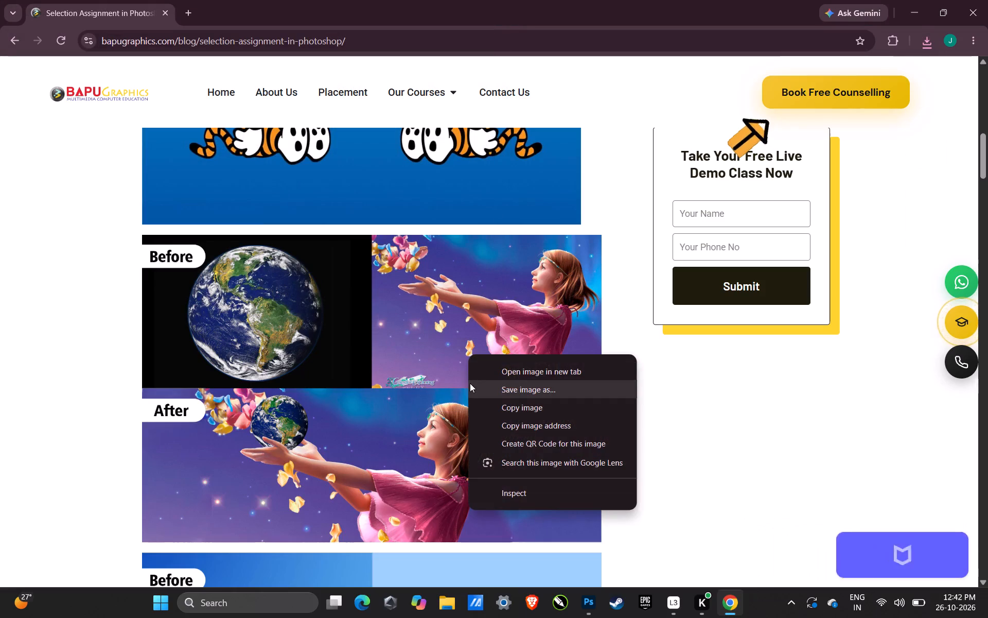
click(470, 383)
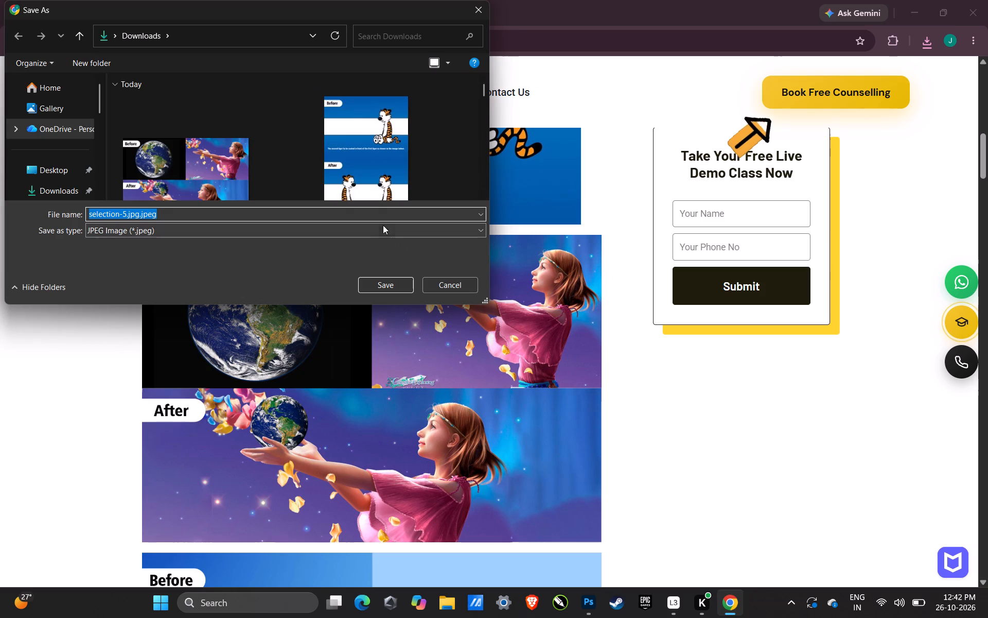
text(girl)
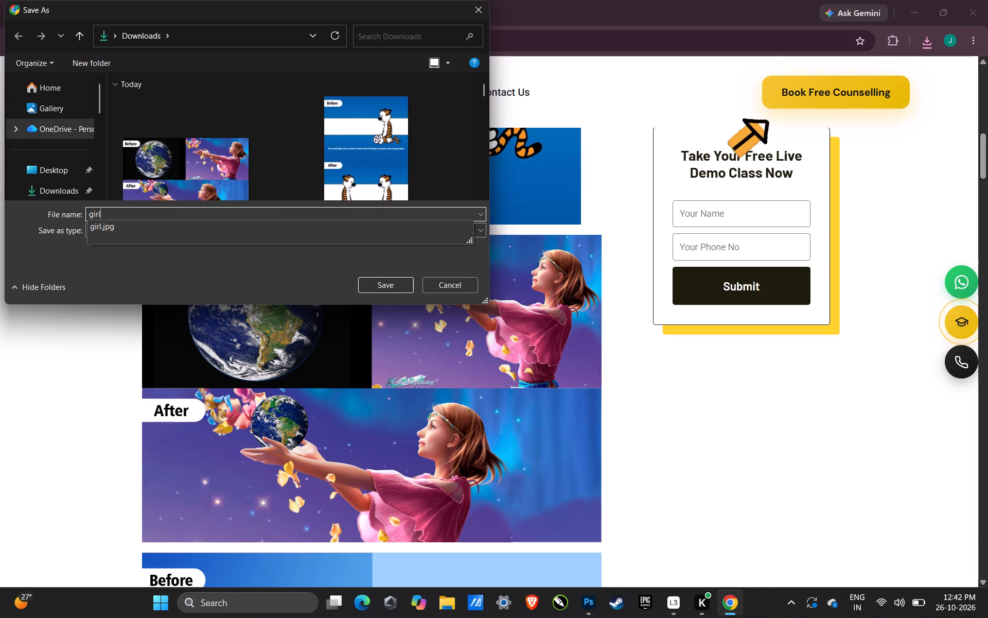
key(Return)
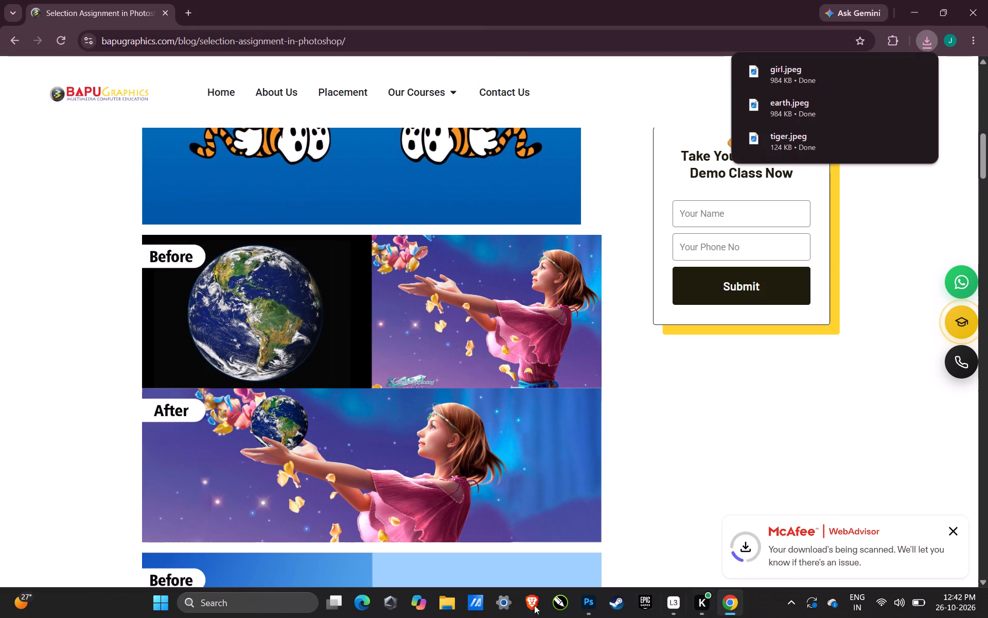
Switch to Photoshop and open tiger.jpeg from the Downloads folder.
click(583, 600)
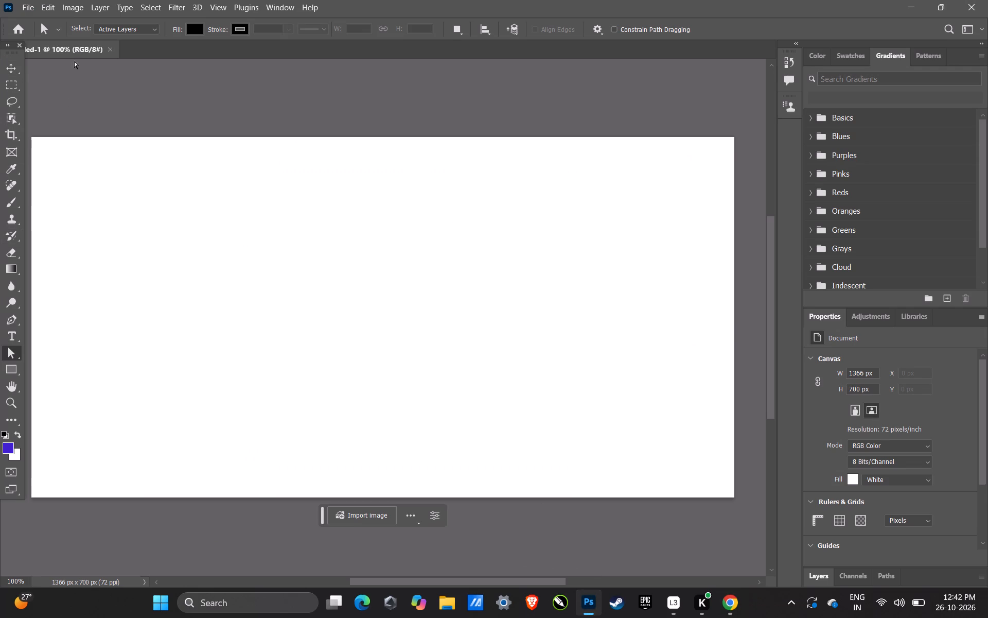
click(31, 7)
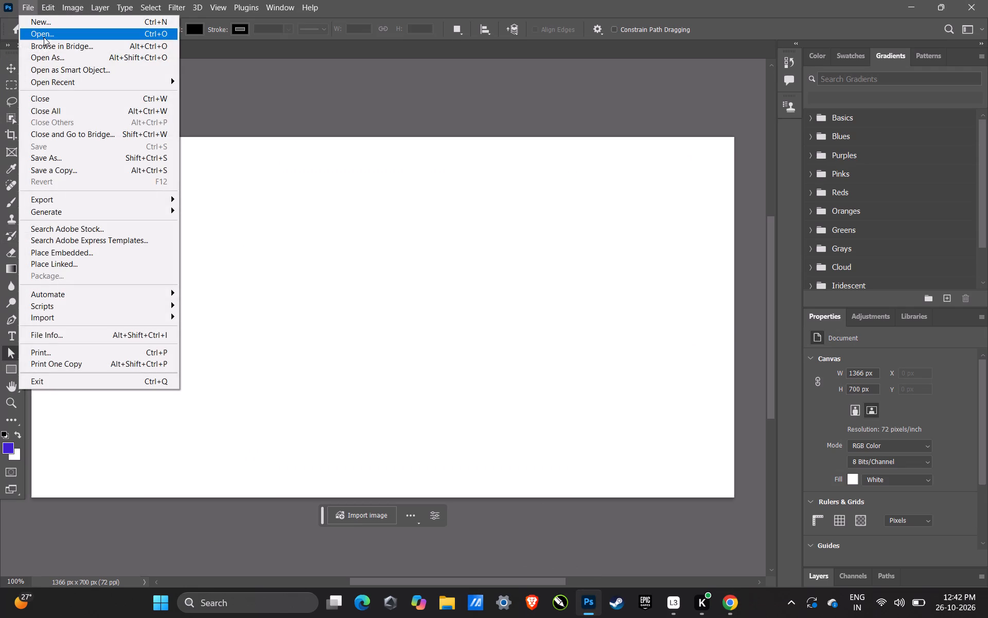
click(44, 37)
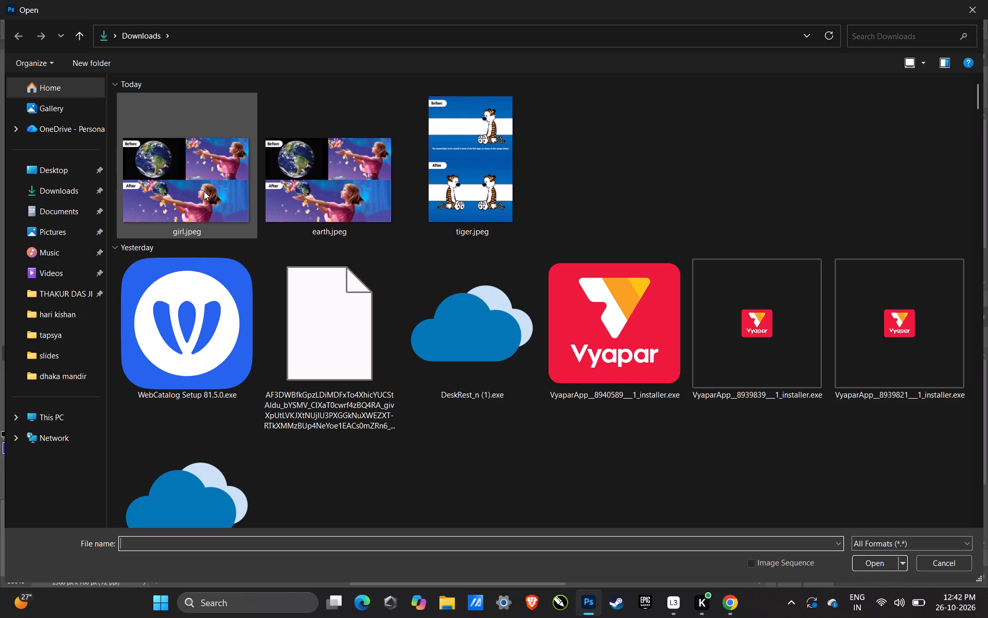
click(456, 168)
click(881, 558)
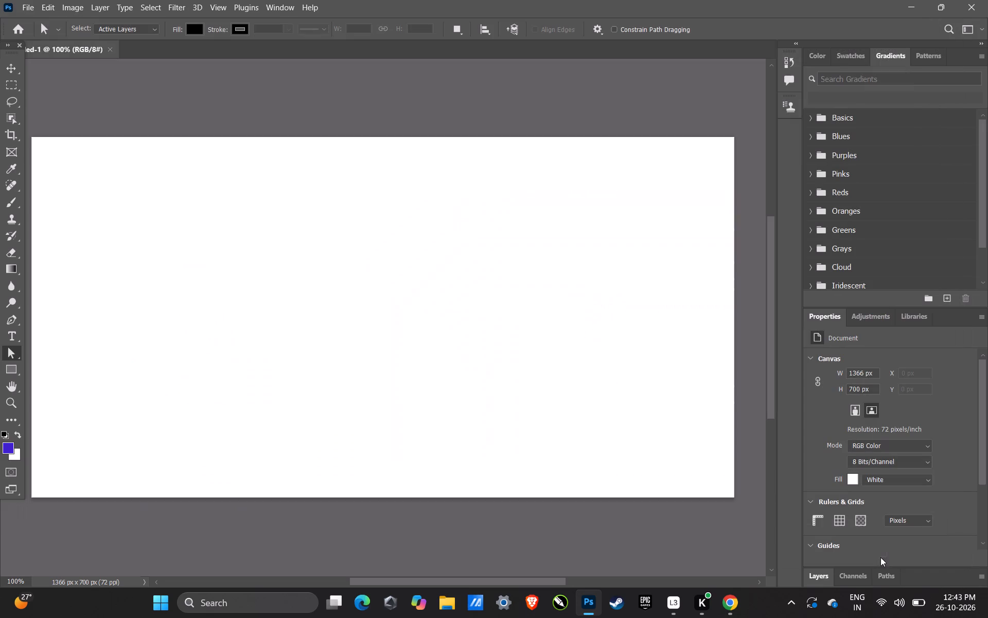
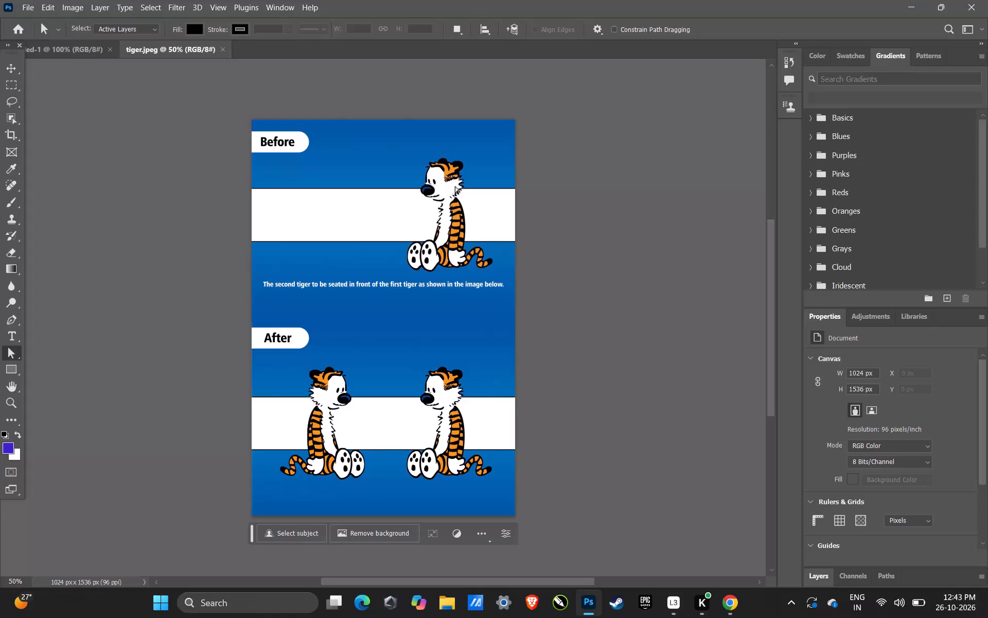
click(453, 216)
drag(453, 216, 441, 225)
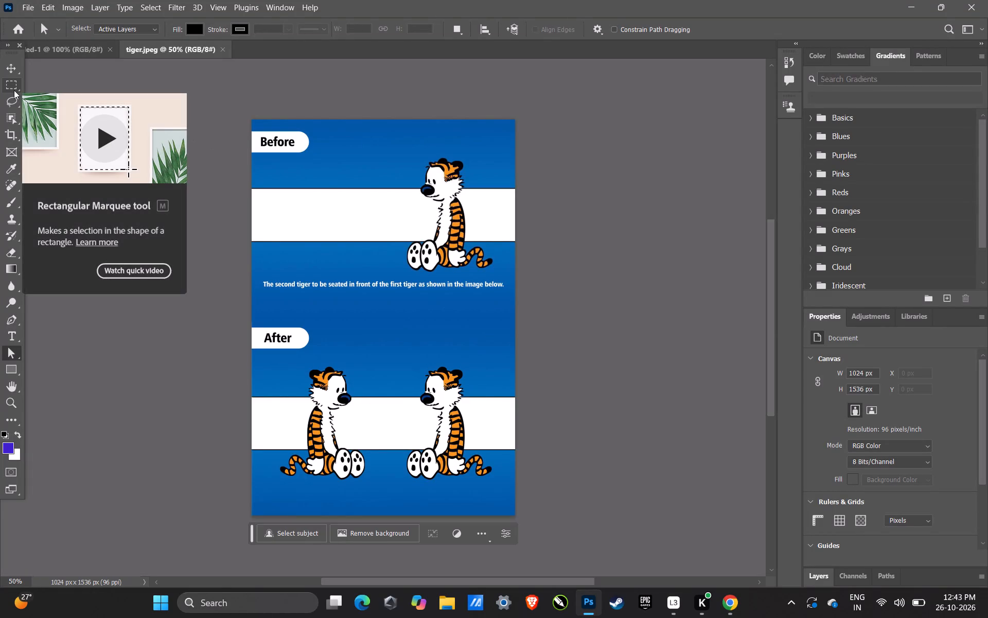
Activate the Magnetic Lasso tool for outlining the tiger in the Before picture.
click(13, 99)
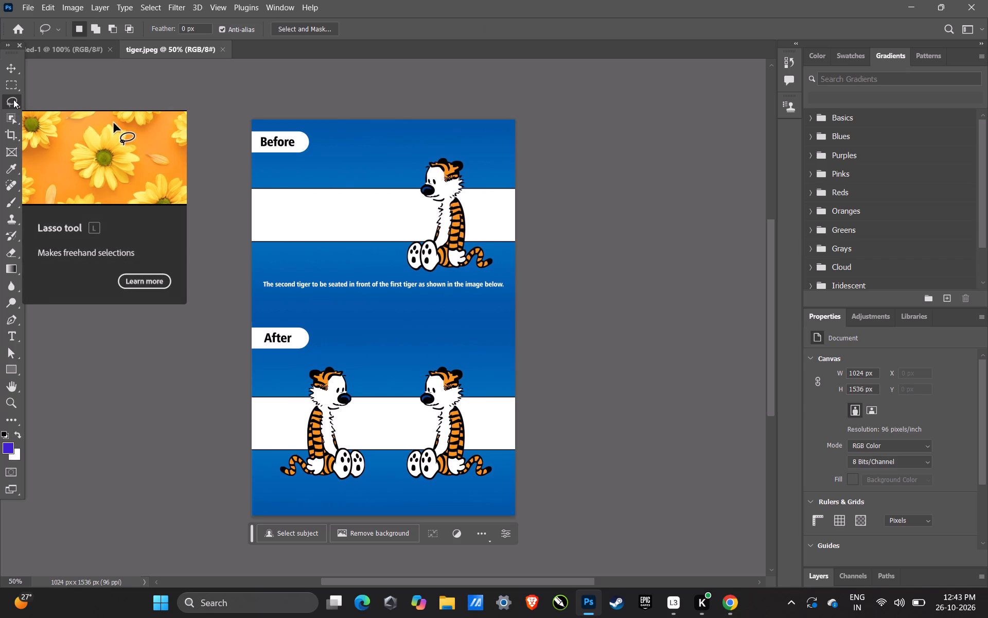
right_click(12, 100)
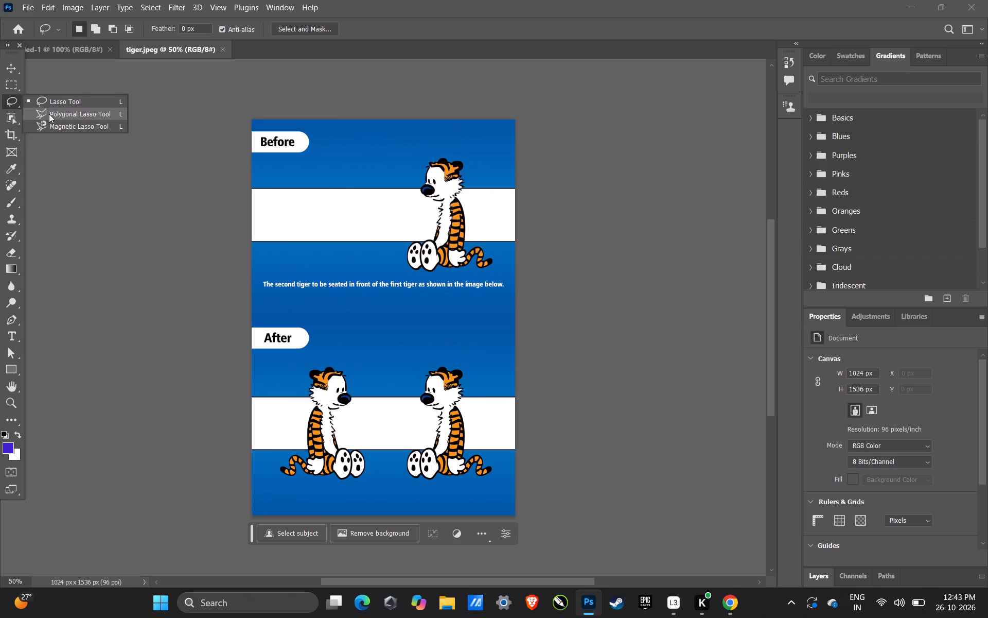
click(49, 128)
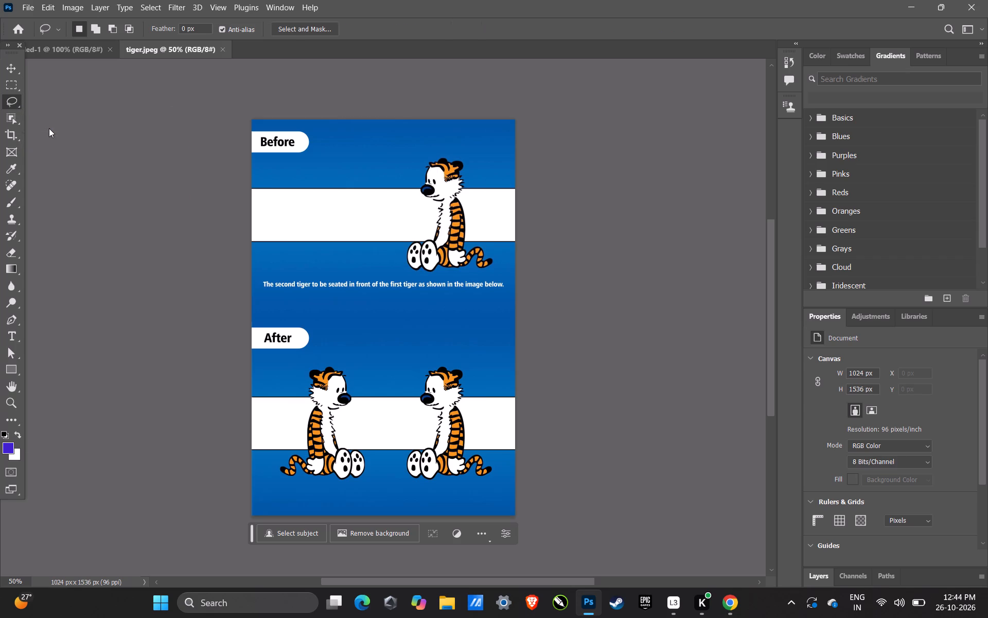
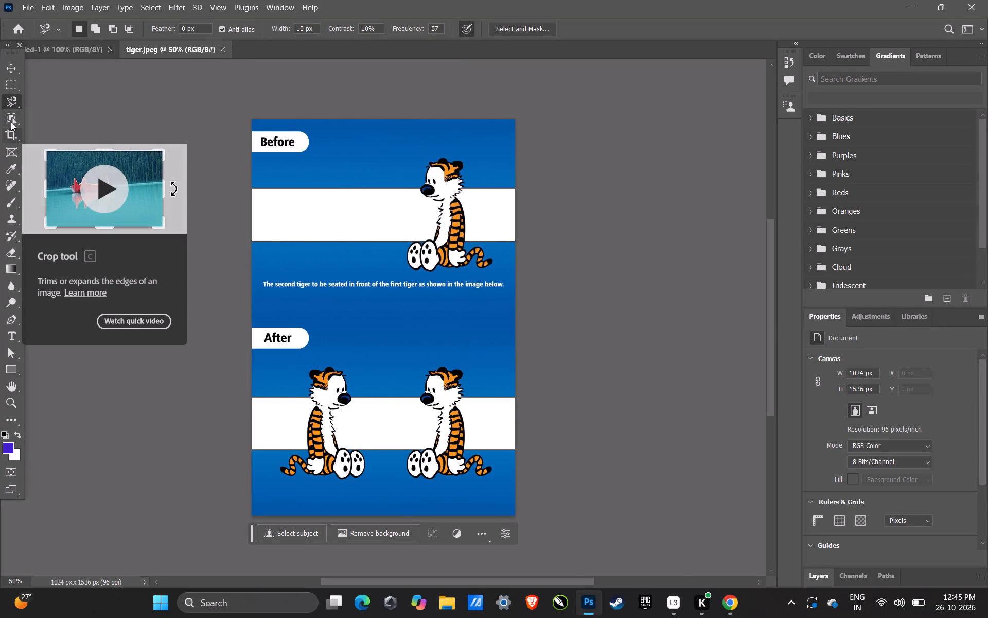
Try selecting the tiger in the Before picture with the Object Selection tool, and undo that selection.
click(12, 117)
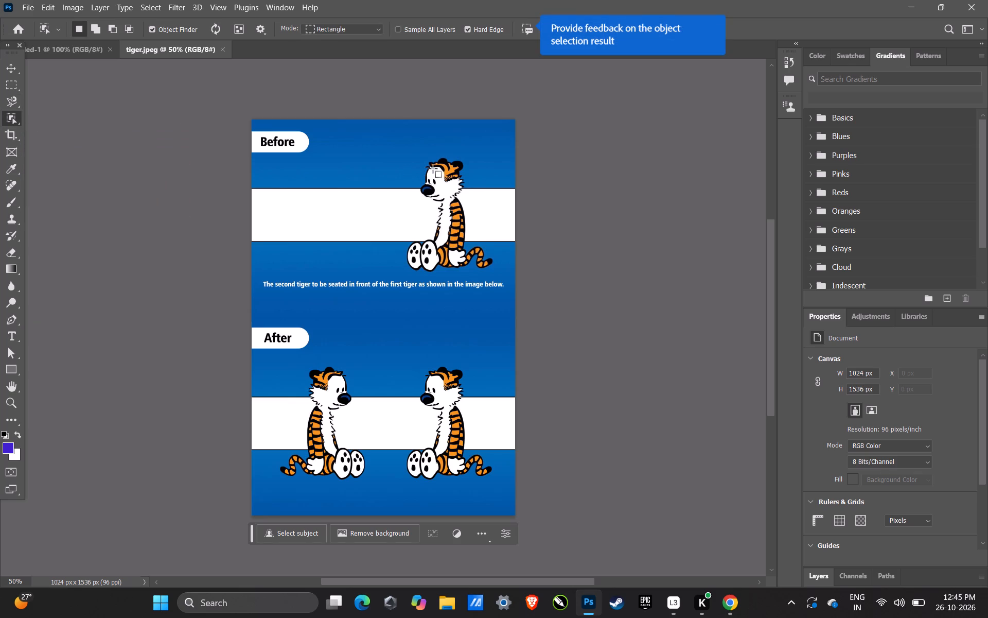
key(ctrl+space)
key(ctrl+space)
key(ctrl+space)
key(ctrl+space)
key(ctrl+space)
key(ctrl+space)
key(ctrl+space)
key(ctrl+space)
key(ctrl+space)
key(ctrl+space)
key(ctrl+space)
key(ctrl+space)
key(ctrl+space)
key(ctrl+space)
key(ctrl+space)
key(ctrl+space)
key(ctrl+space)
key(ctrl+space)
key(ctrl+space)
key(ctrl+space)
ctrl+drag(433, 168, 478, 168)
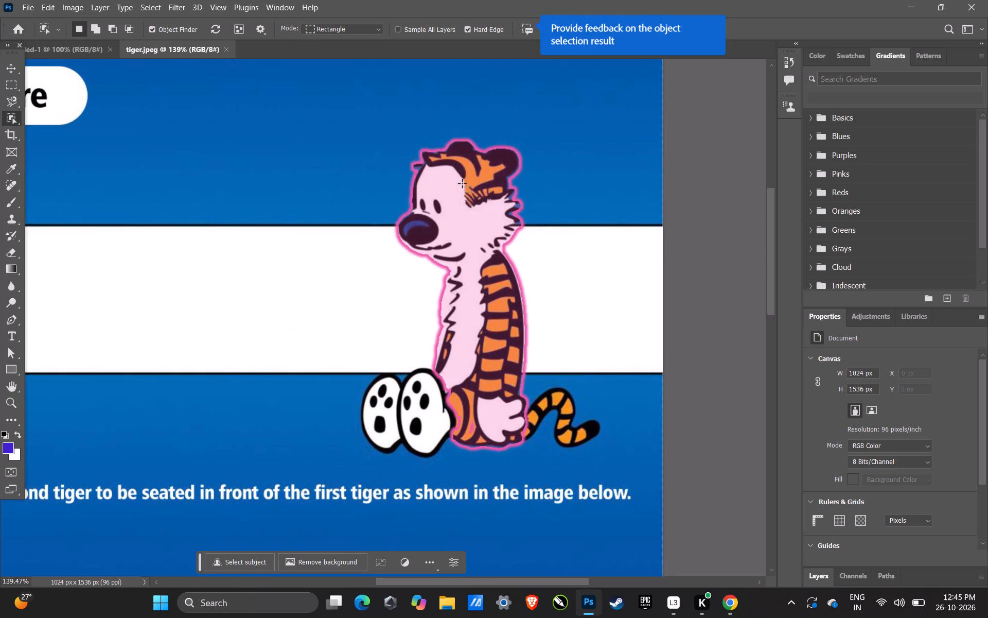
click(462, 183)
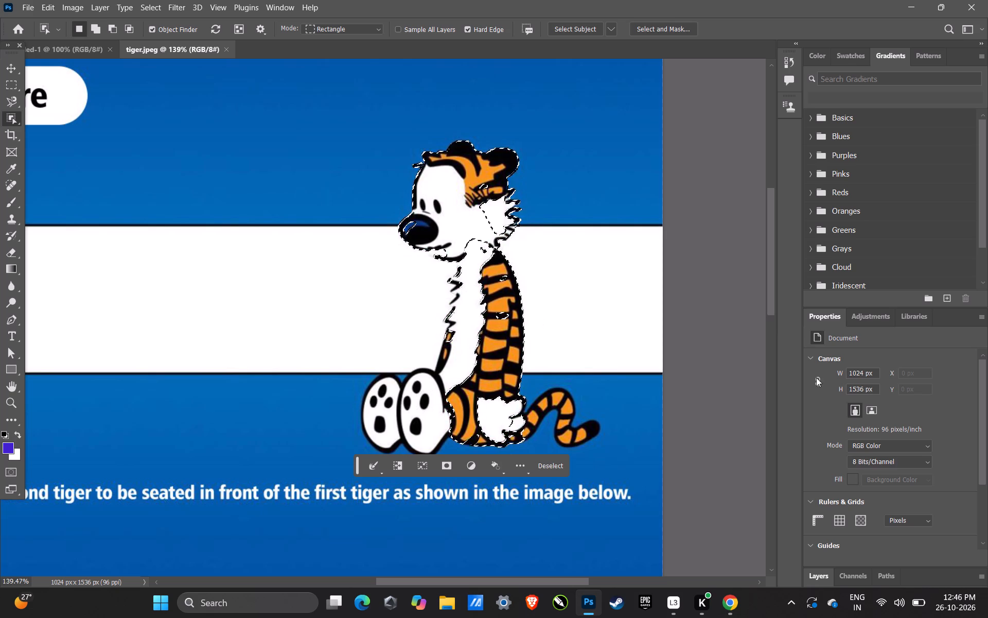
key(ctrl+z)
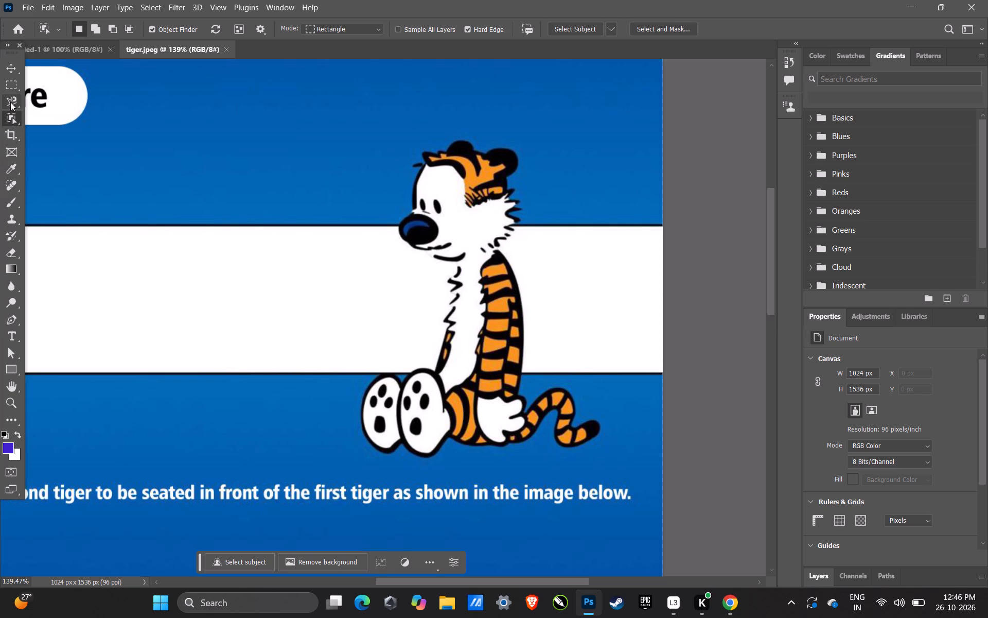
Start a Magnetic Lasso outline at the tiger's forehead tuft and trace along the hairline to the base of the front ear.
click(10, 102)
right_click(10, 102)
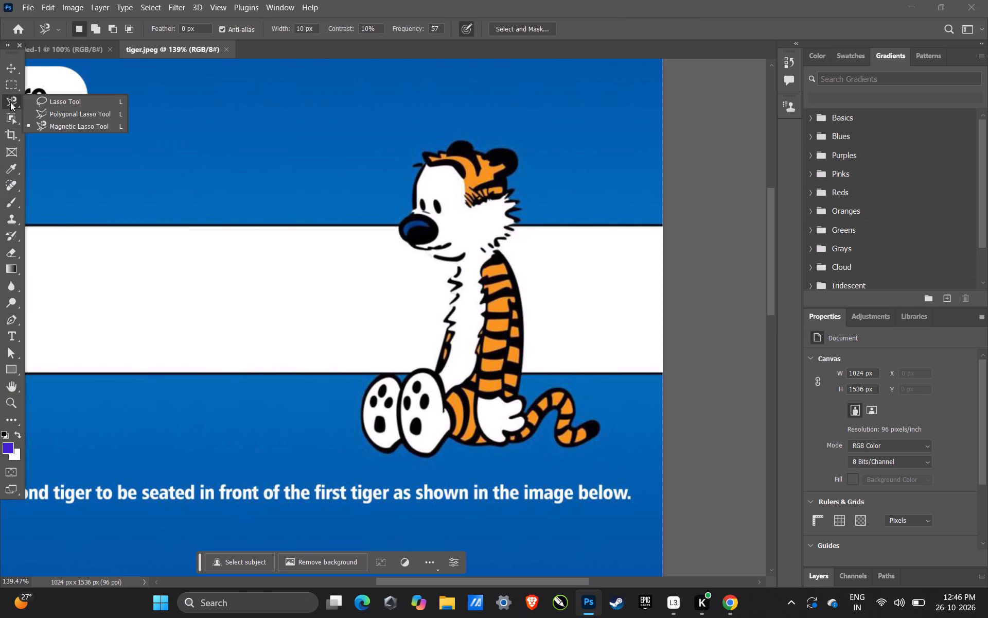
click(75, 125)
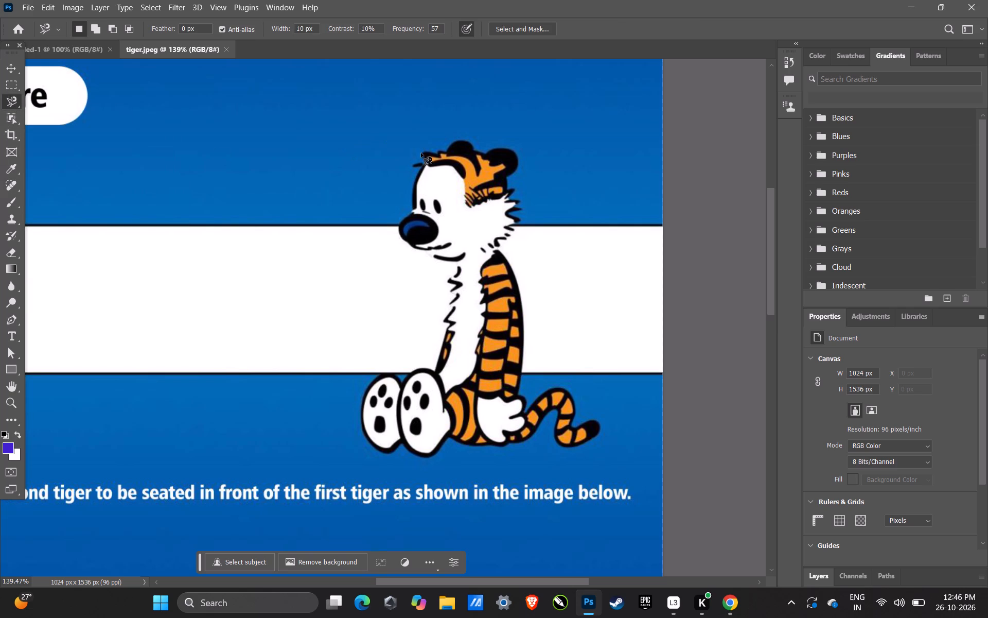
click(425, 152)
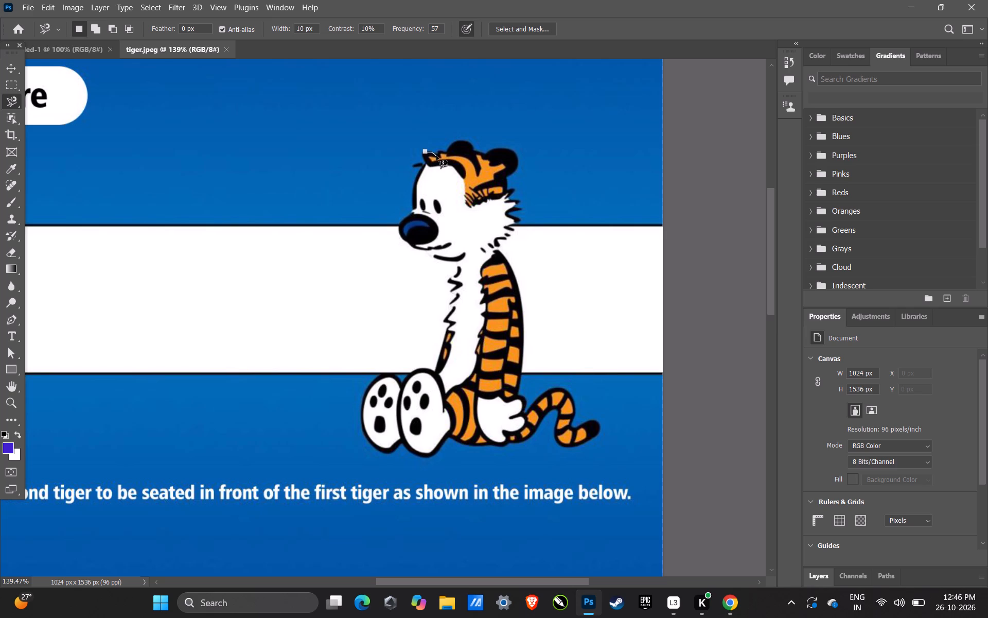
click(436, 154)
key(ctrl+space)
key(ctrl+space)
key(ctrl+space)
key(ctrl+space)
key(ctrl+space)
key(ctrl+space)
key(ctrl+space)
key(ctrl+space)
key(ctrl+space)
key(ctrl+space)
key(ctrl+space)
key(ctrl+space)
key(ctrl+space)
key(ctrl+space)
key(ctrl+space)
key(ctrl+space)
key(ctrl+space)
key(ctrl+space)
key(ctrl+space)
key(ctrl+space)
ctrl+drag(471, 154, 481, 154)
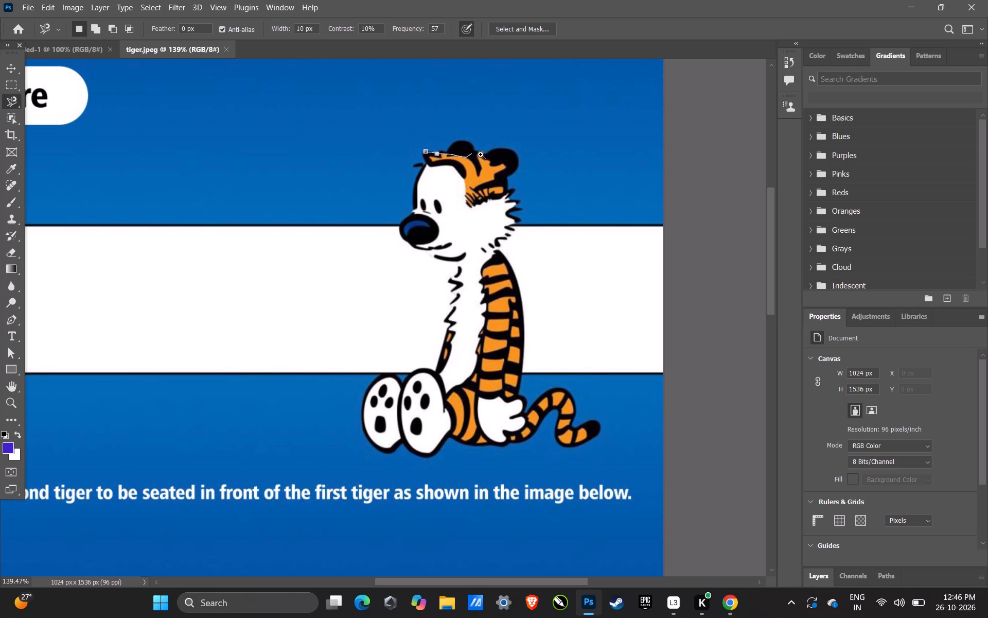
ctrl+drag(481, 154, 493, 159)
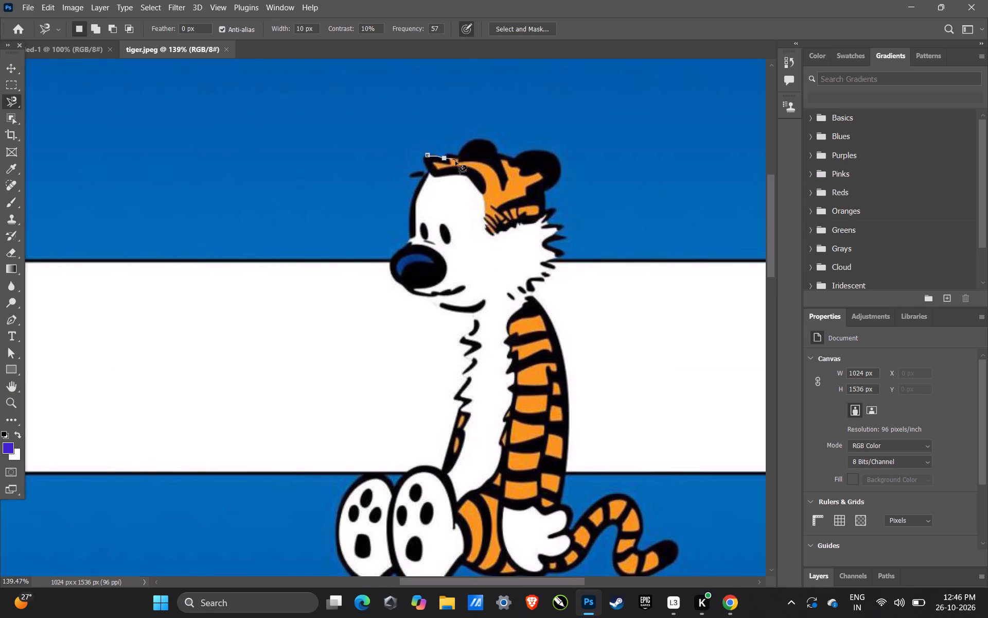
key(ctrl+space)
key(ctrl+space)
key(ctrl+space)
key(ctrl+space)
key(ctrl+space)
key(ctrl+space)
key(ctrl+space)
key(ctrl+space)
key(ctrl+space)
key(ctrl+space)
key(ctrl+space)
key(ctrl+space)
key(ctrl+space)
key(ctrl+space)
key(ctrl+space)
key(ctrl+space)
key(ctrl+space)
key(ctrl+space)
key(ctrl+space)
key(ctrl+space)
ctrl+drag(455, 161, 462, 174)
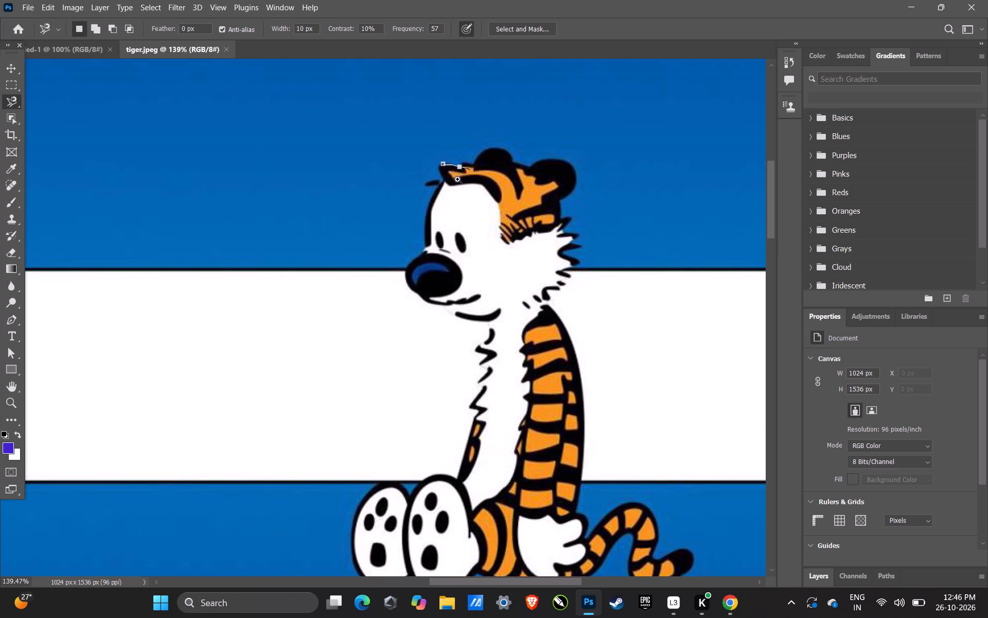
ctrl+drag(438, 182, 457, 188)
ctrl+drag(525, 193, 508, 197)
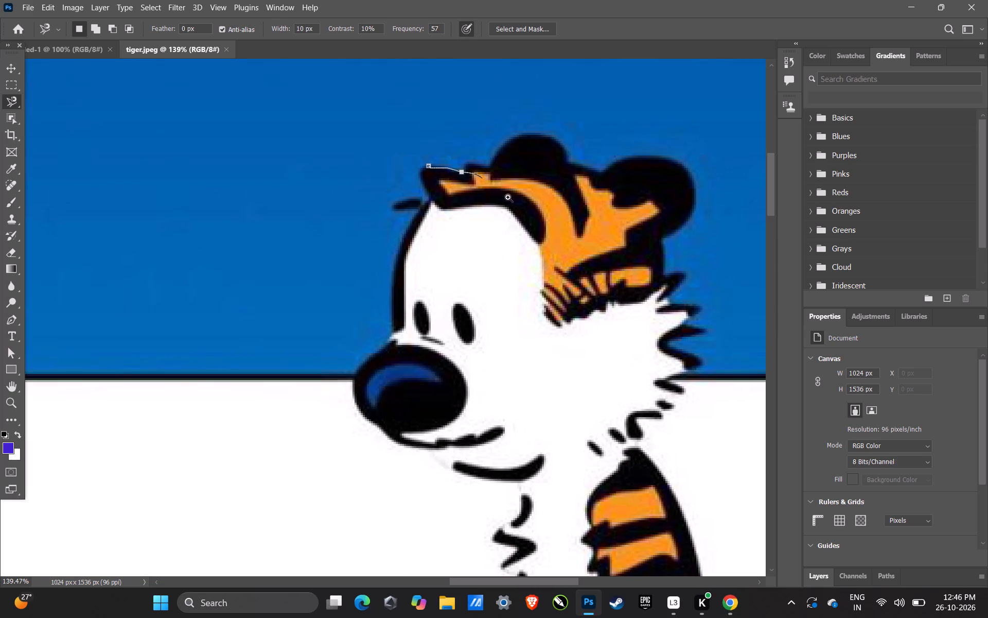
ctrl+drag(508, 197, 495, 200)
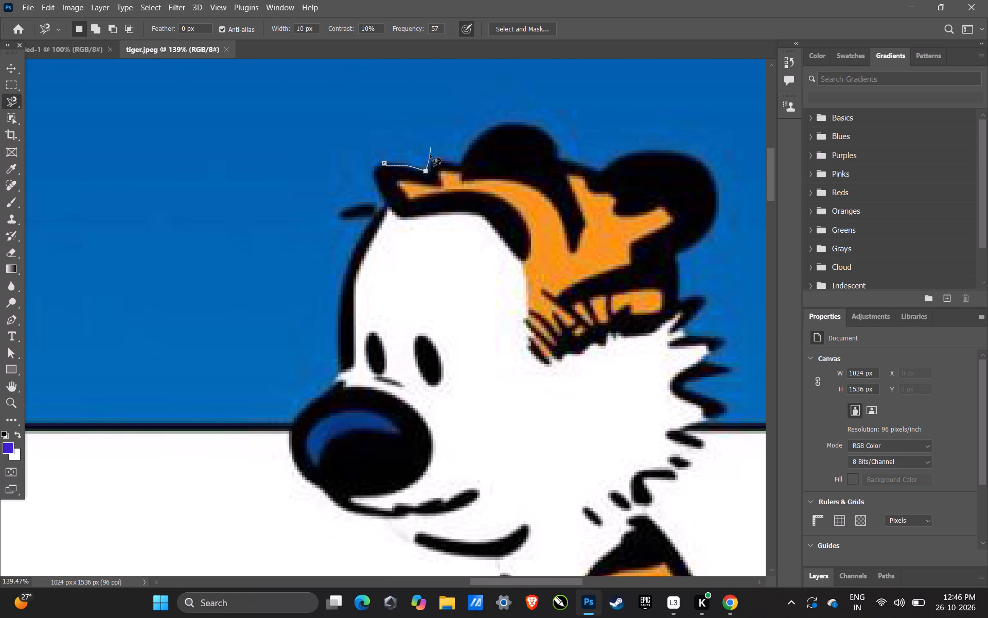
click(431, 160)
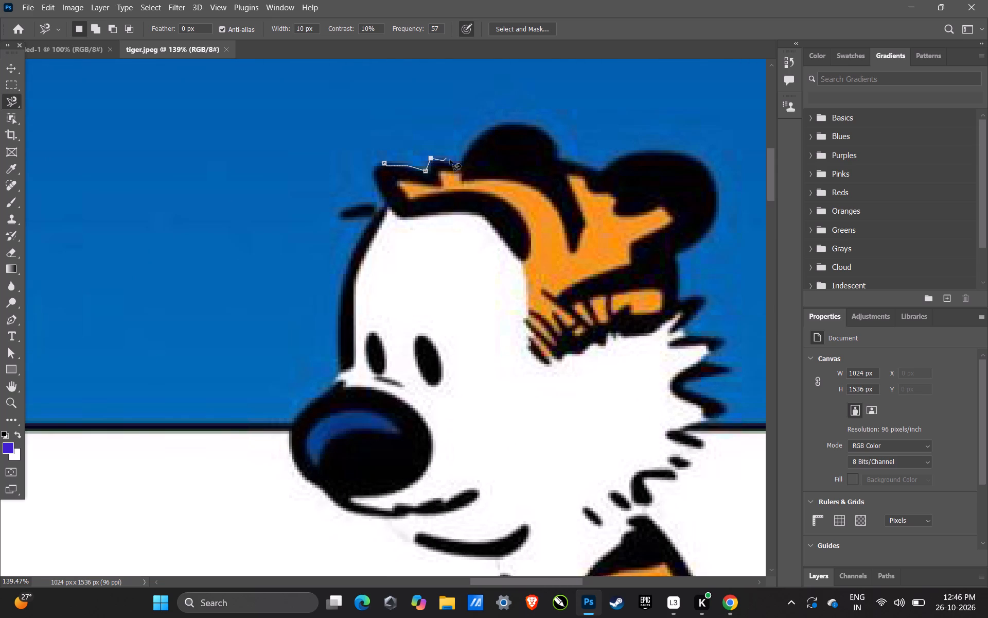
click(460, 164)
Continue the outline over the front ear and across the head to the rear ear's base, removing misplaced anchor points.
click(485, 131)
key(Delete)
key(Delete)
key(Delete)
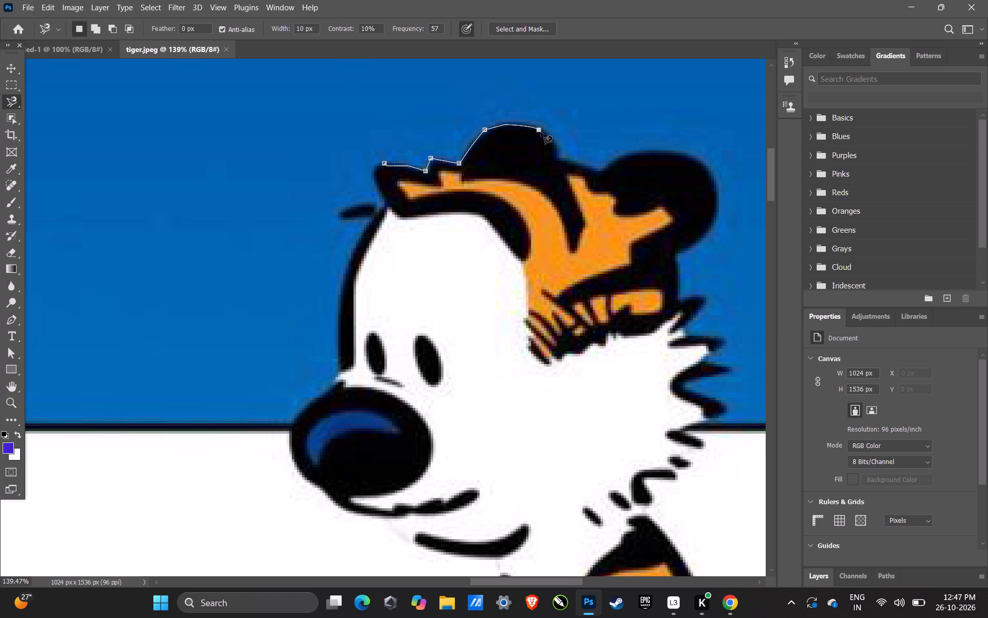
click(554, 161)
click(581, 164)
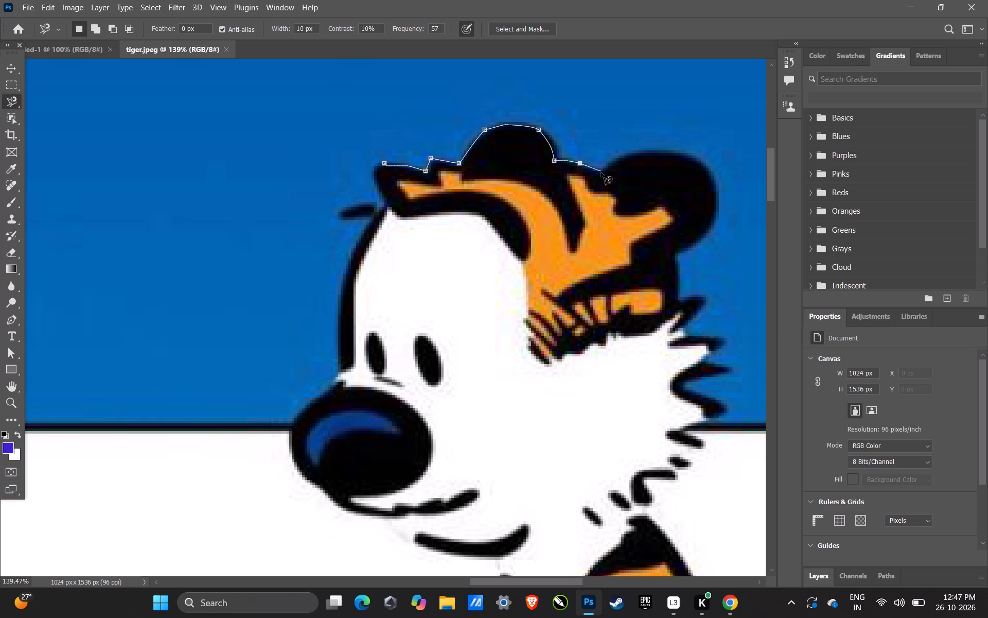
click(598, 174)
Trace the outline around the tiger's rear ear to where it meets the back of the head.
click(632, 153)
click(677, 152)
click(712, 192)
click(704, 237)
click(677, 253)
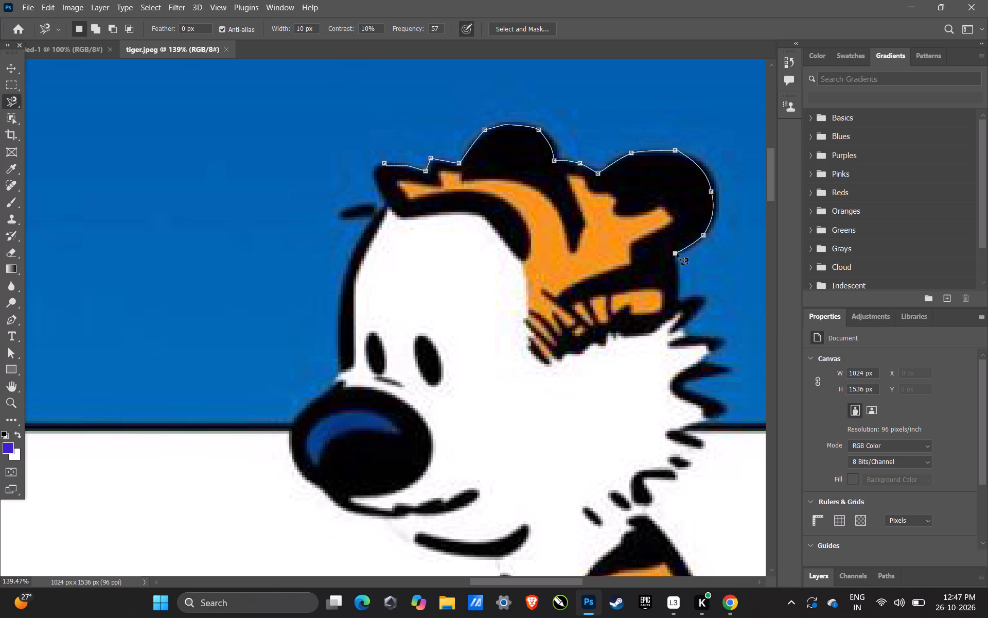
Continue the Magnetic Lasso outline down the back of the head and around the two uppermost cheek fur spikes.
click(679, 302)
click(705, 298)
click(674, 334)
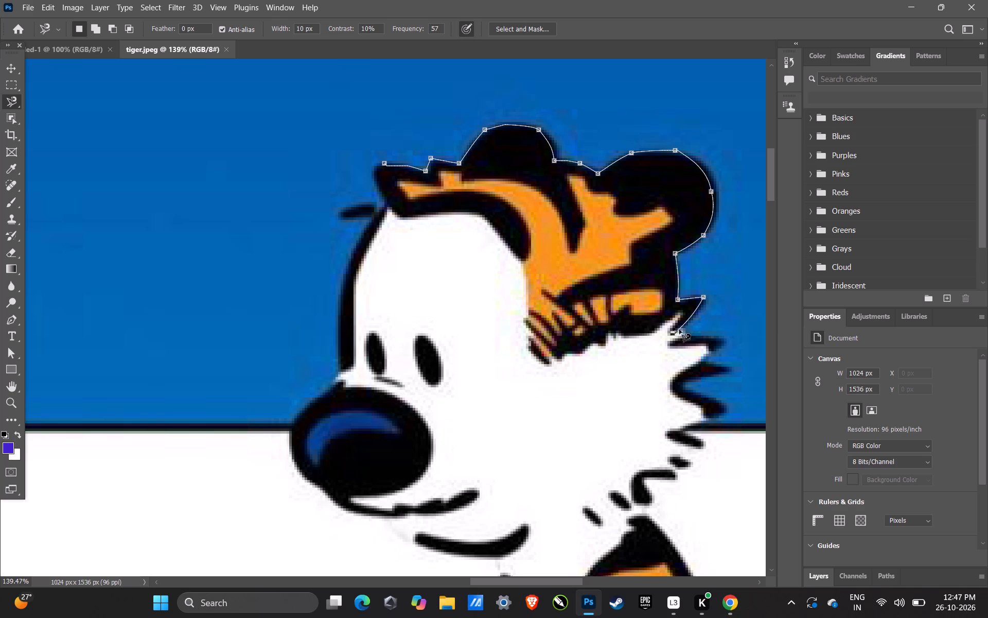
click(685, 329)
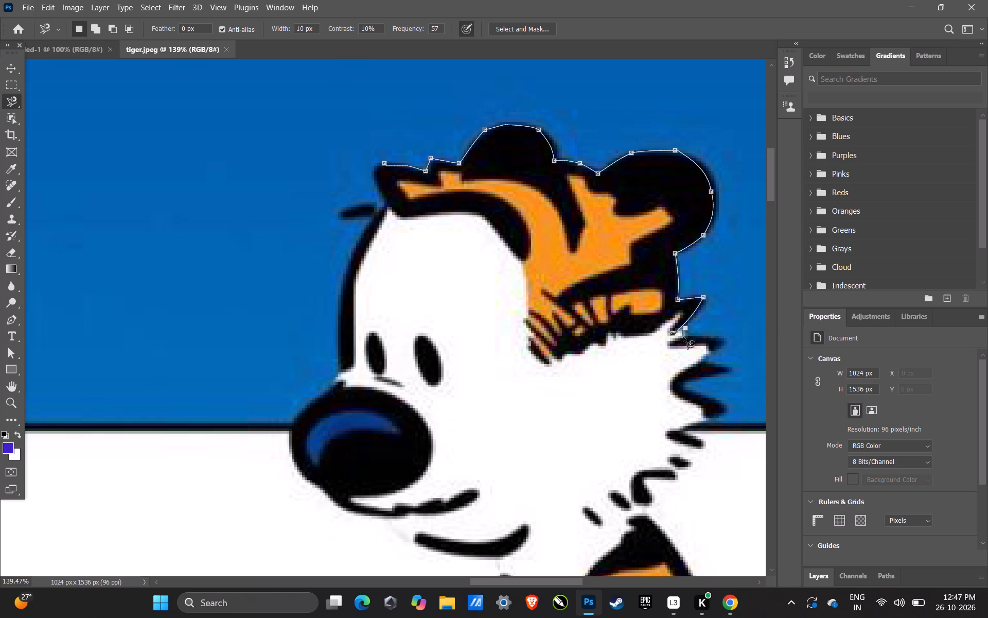
click(683, 337)
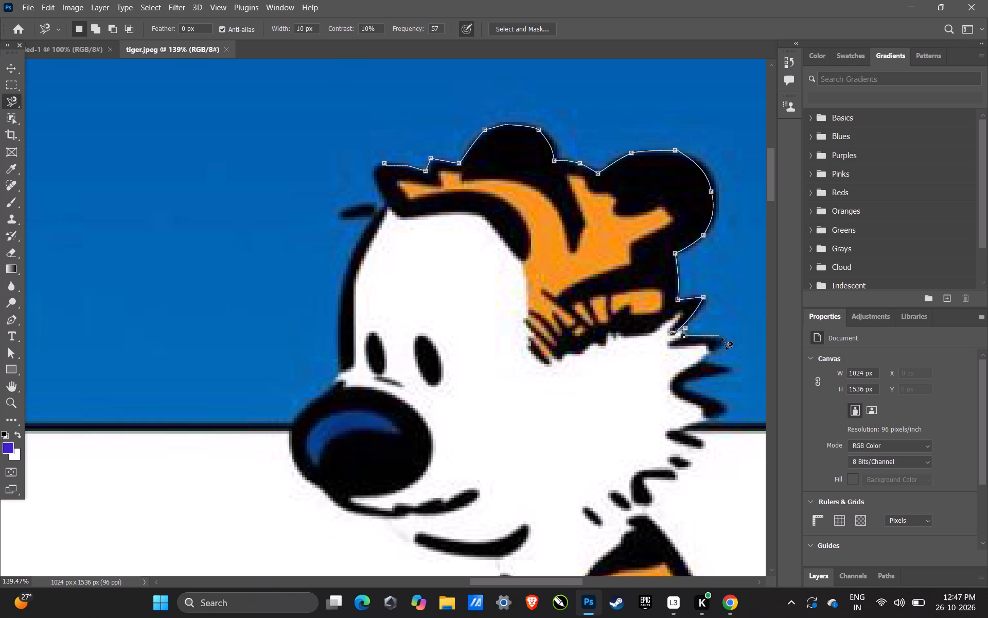
click(721, 337)
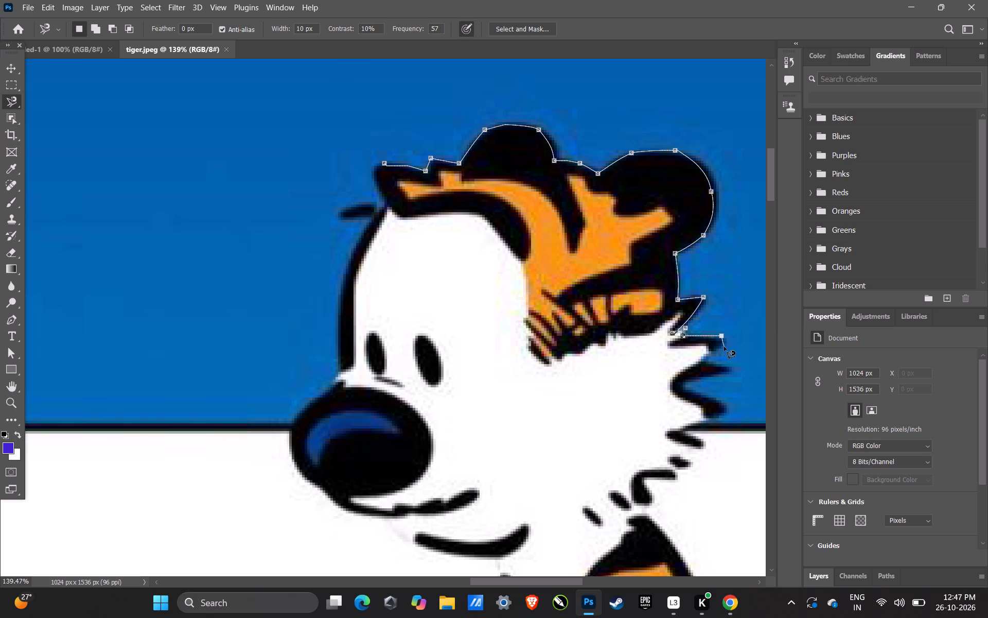
click(724, 347)
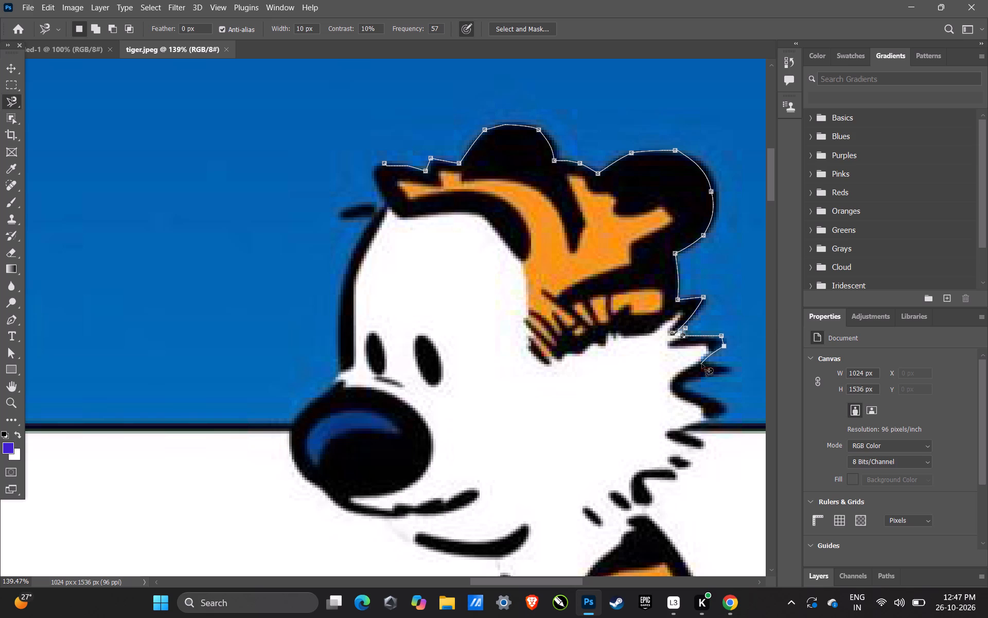
click(700, 364)
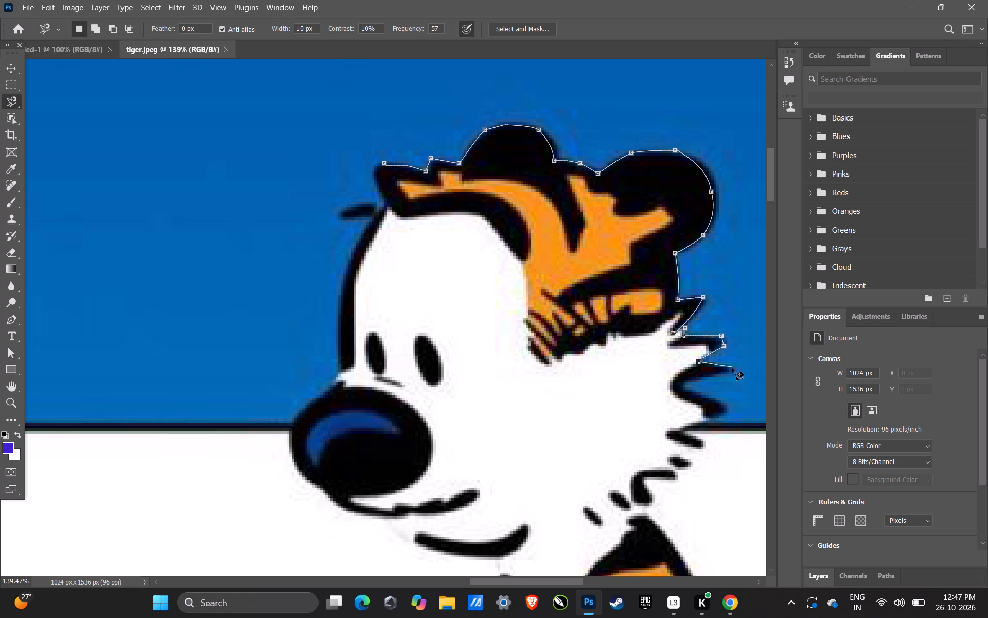
Trace the outline around the third and fourth cheek fur spikes, removing the misplaced anchor point at the third spike's tip.
click(732, 368)
key(Delete)
key(Delete)
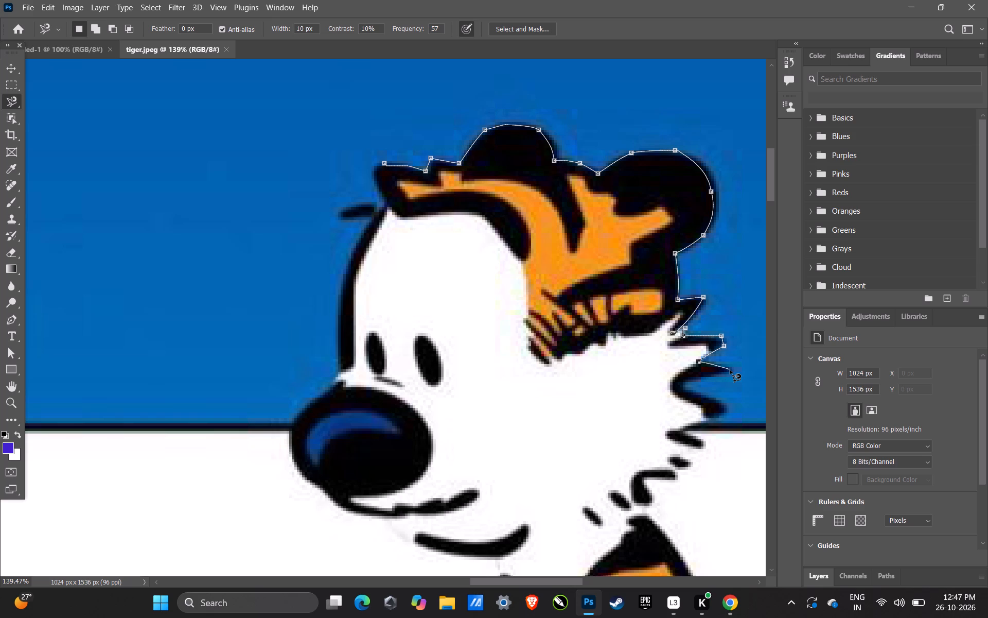
click(730, 370)
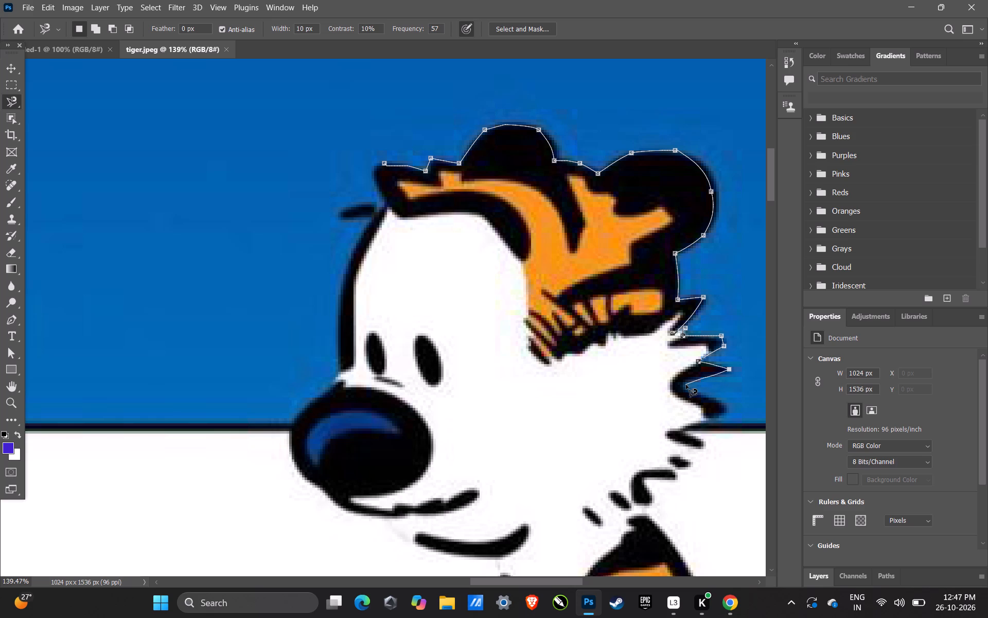
click(686, 385)
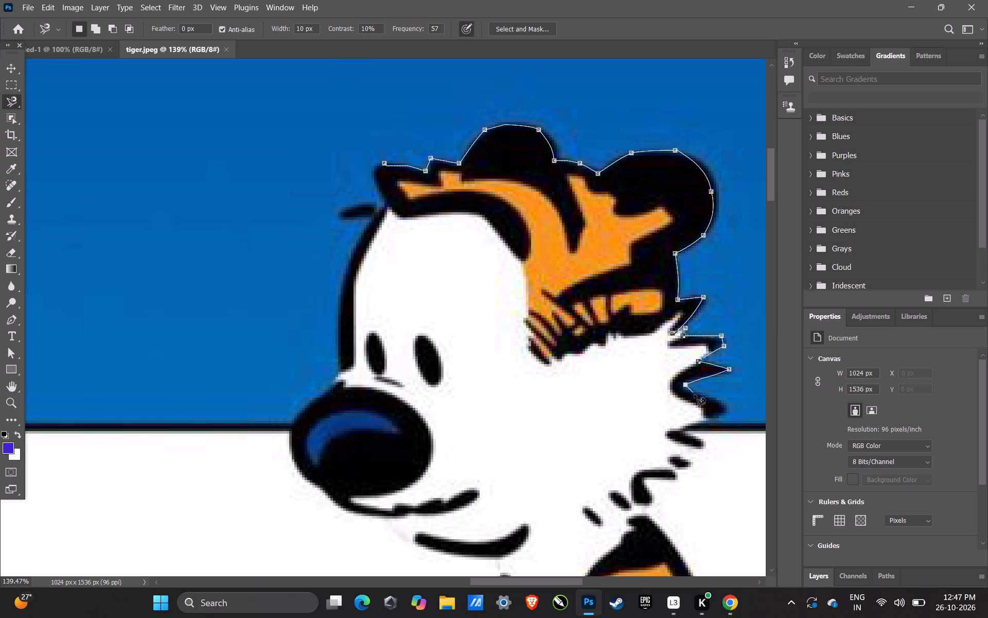
click(694, 394)
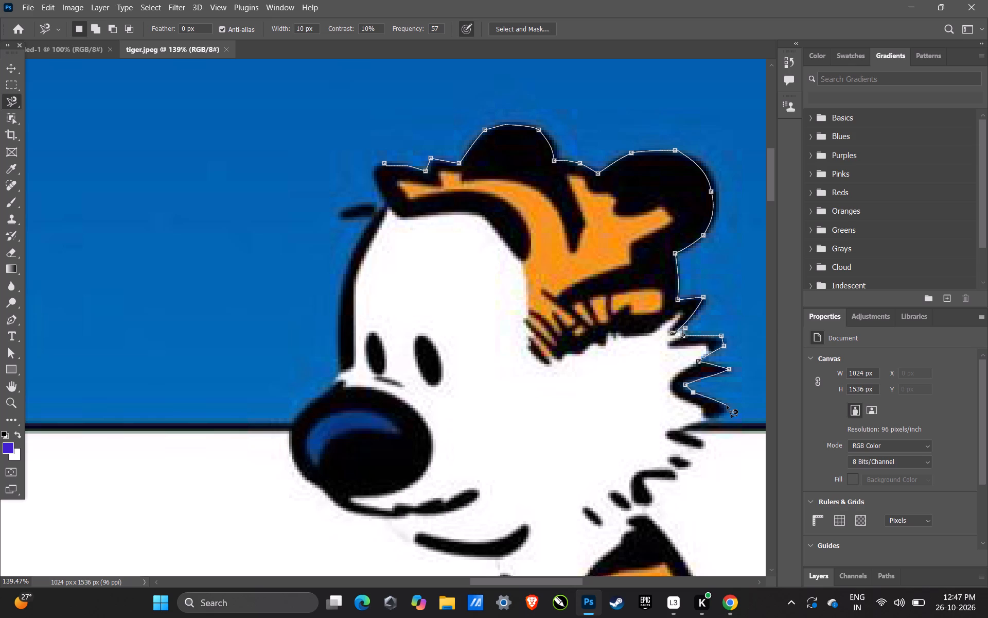
click(727, 408)
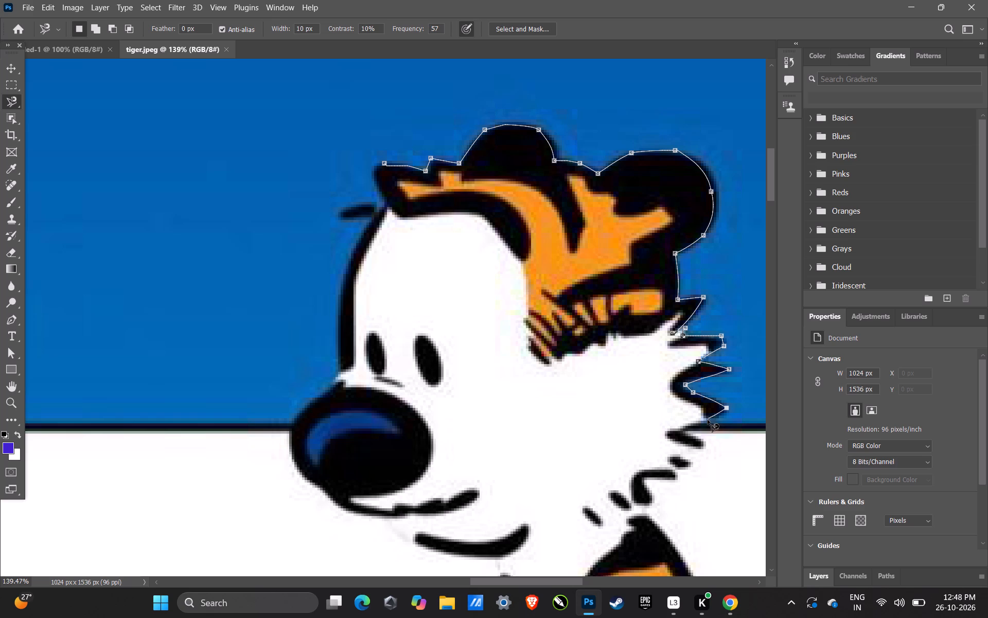
click(707, 420)
Trace the outline around the small lower cheek fur spikes and the curled tuft down to the neck.
click(685, 433)
click(706, 446)
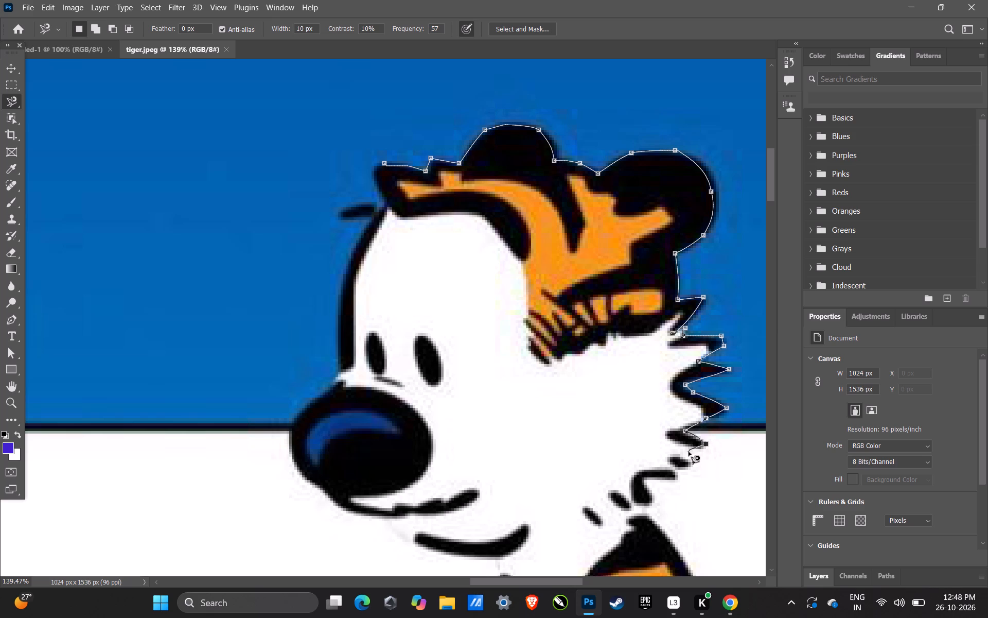
click(683, 451)
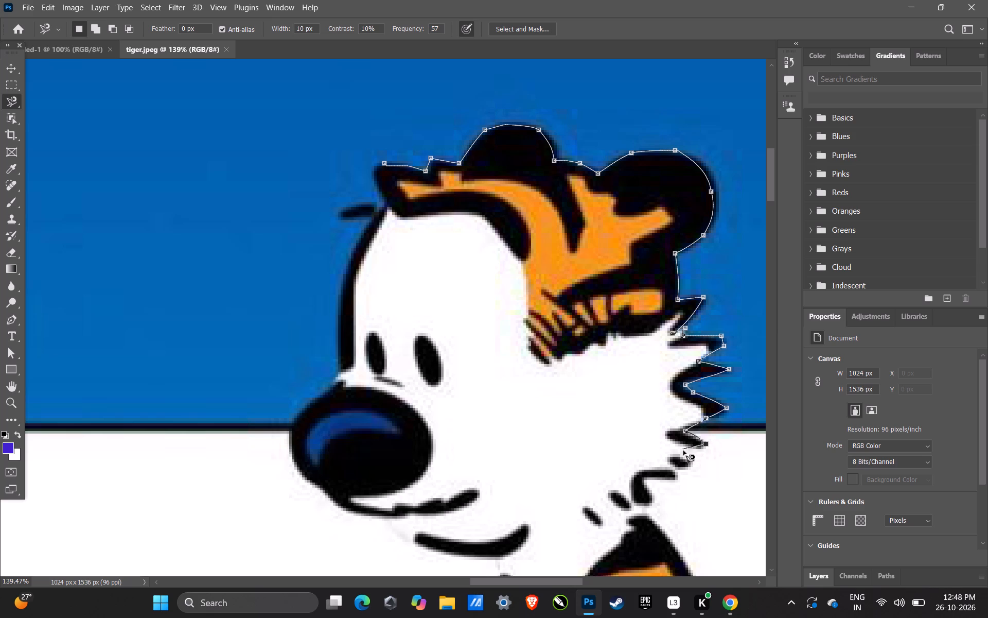
click(680, 455)
click(693, 464)
click(680, 471)
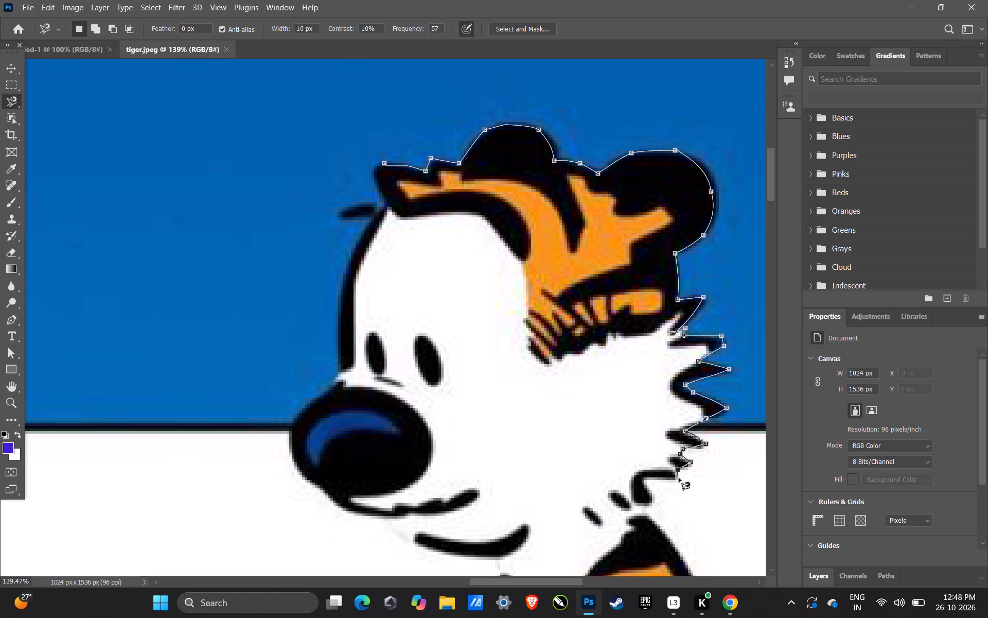
click(679, 478)
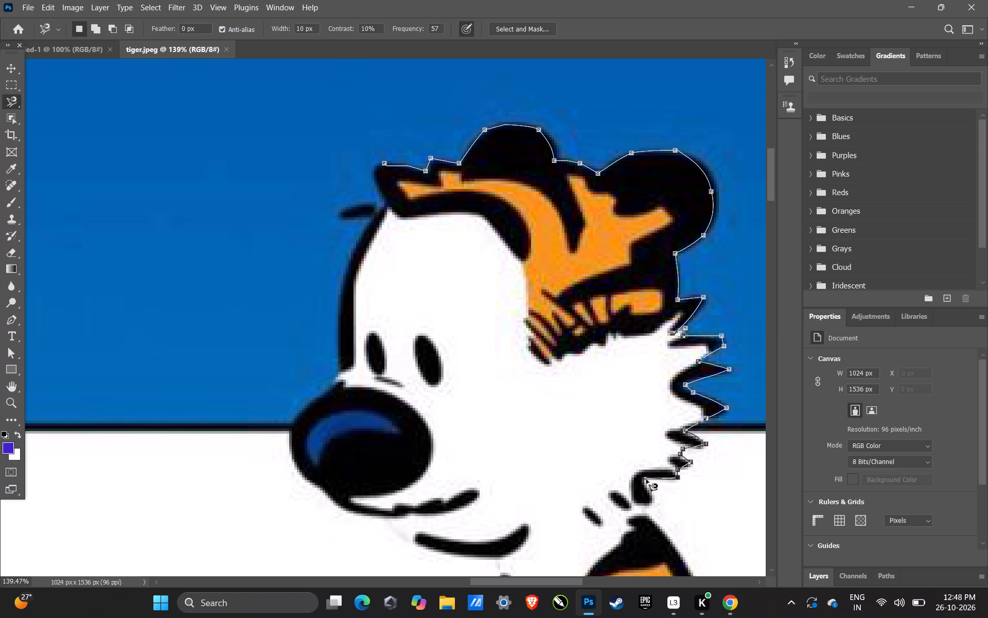
click(645, 479)
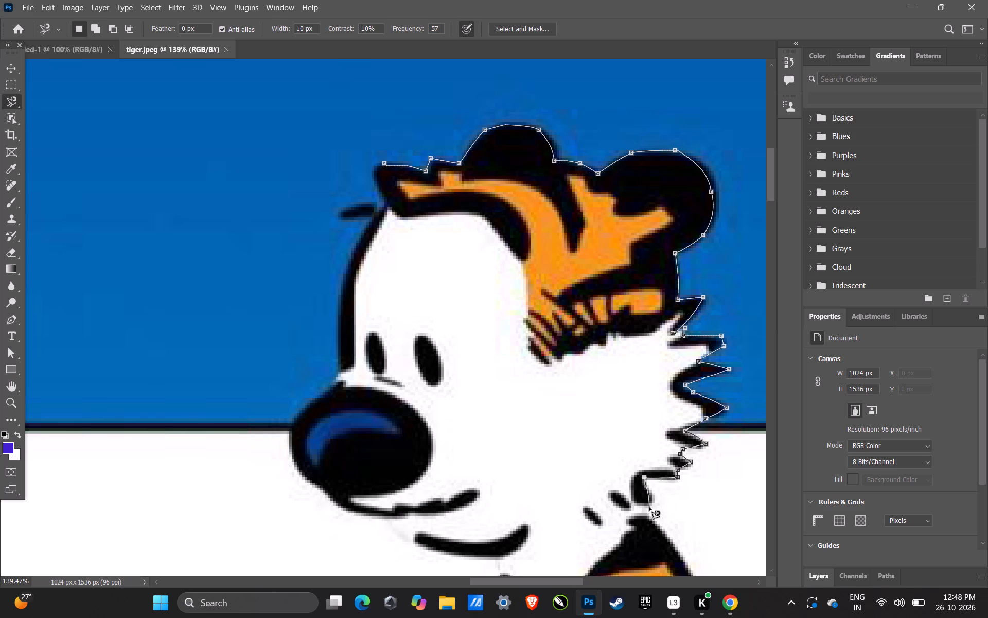
click(655, 501)
Remove the misplaced anchor points at the neck and re-anchor the outline beneath the curled tuft at the neck.
key(alt+space)
key(alt+space)
key(alt+space)
key(alt+space)
key(alt+space)
key(alt+space)
key(alt+space)
key(alt+space)
key(alt+space)
key(alt+space)
key(alt+space)
key(alt+space)
key(alt+space)
key(alt+space)
key(alt+space)
key(alt+space)
key(alt+space)
key(alt+space)
key(alt+space)
key(alt+space)
alt+drag(677, 505, 672, 371)
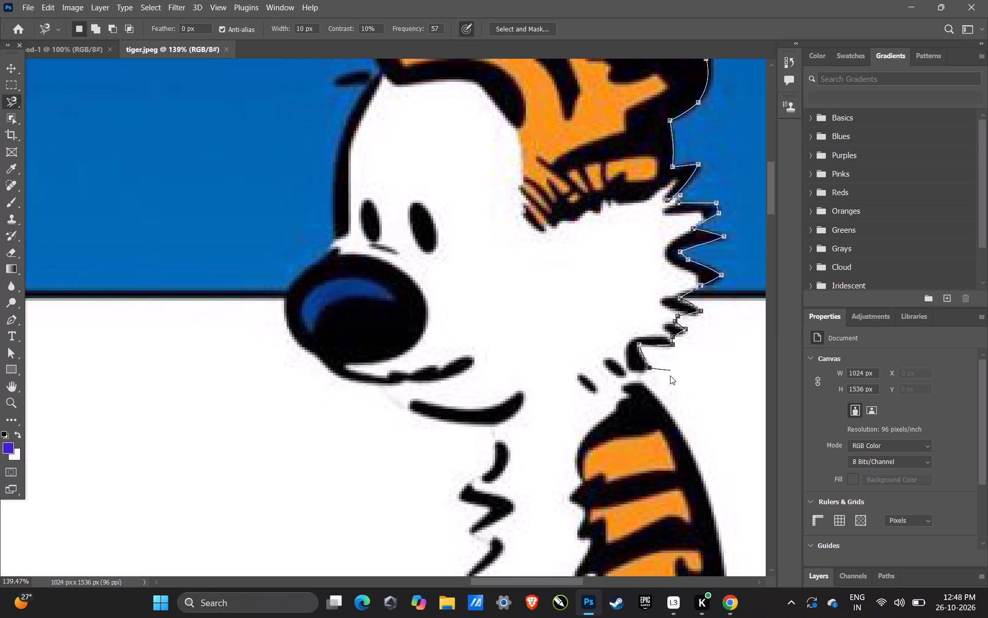
alt+click(673, 398)
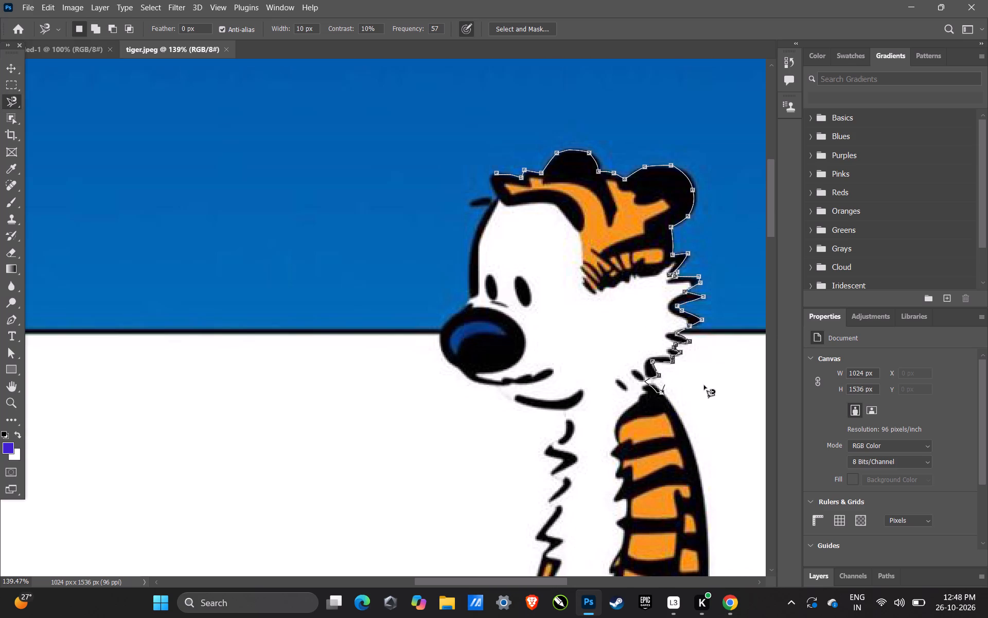
key(Delete)
key(Delete)
key(Delete)
key(Delete)
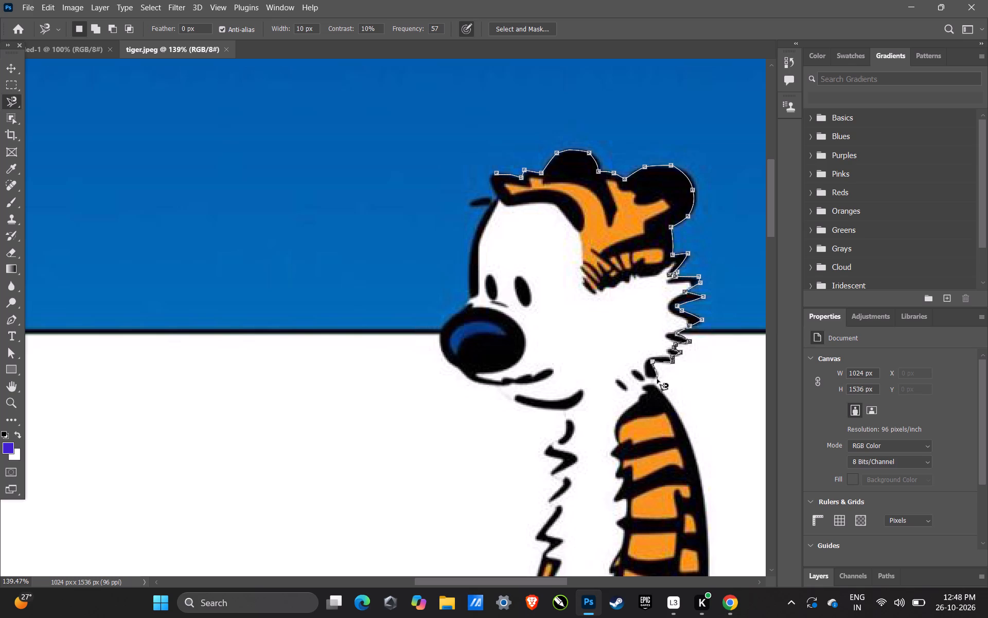
click(657, 379)
click(643, 382)
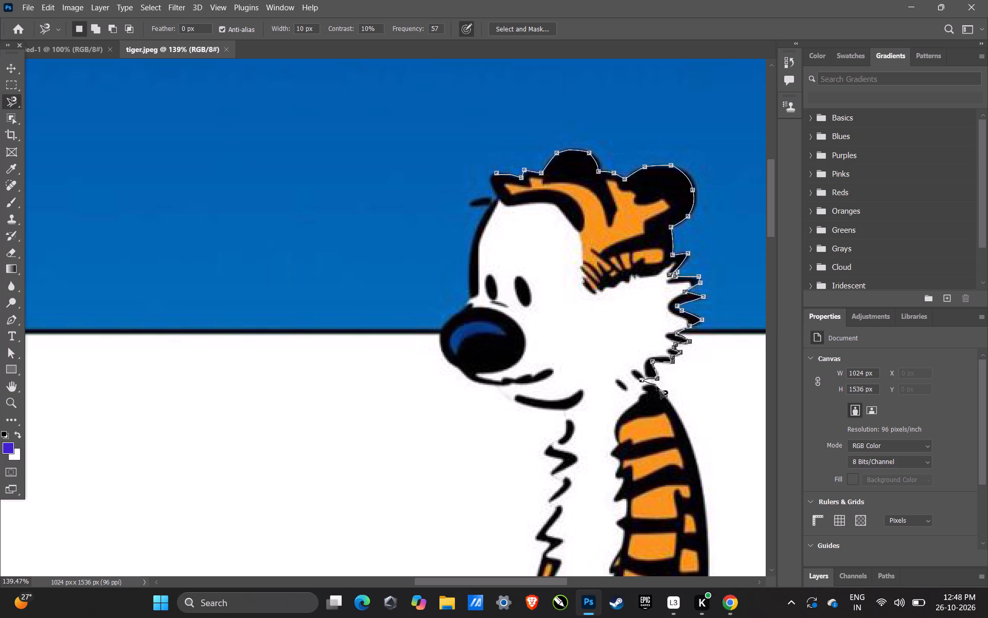
Continue the outline from the neck down the tiger's back and around the hand to where the tail begins.
click(657, 386)
key(space)
key(space)
key(space)
key(space)
key(space)
key(space)
key(space)
key(space)
key(space)
key(space)
key(space)
key(space)
key(space)
key(space)
key(space)
key(space)
key(space)
key(space)
key(space)
key(space)
drag(708, 567, 698, 248)
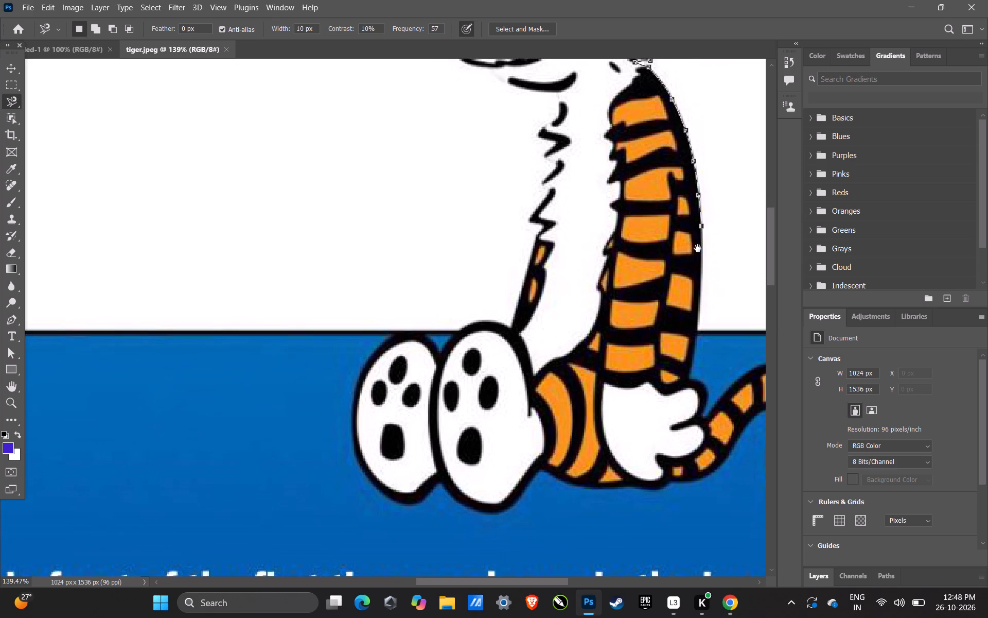
drag(698, 248, 553, 276)
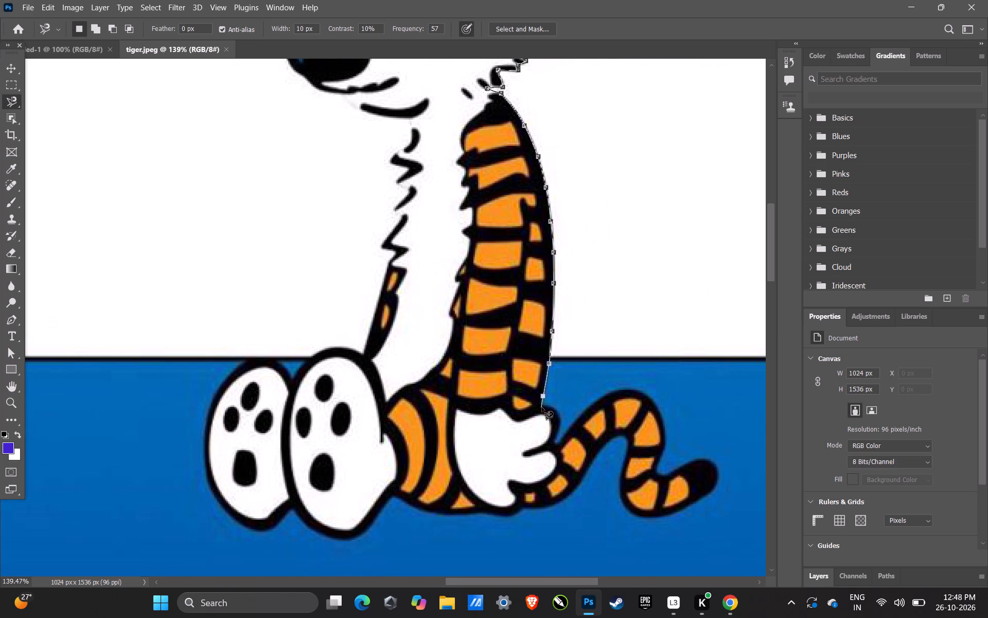
Trace the outline around the tail from its base over the upper edge to the tip and back underneath to the body.
click(554, 443)
click(560, 444)
click(658, 472)
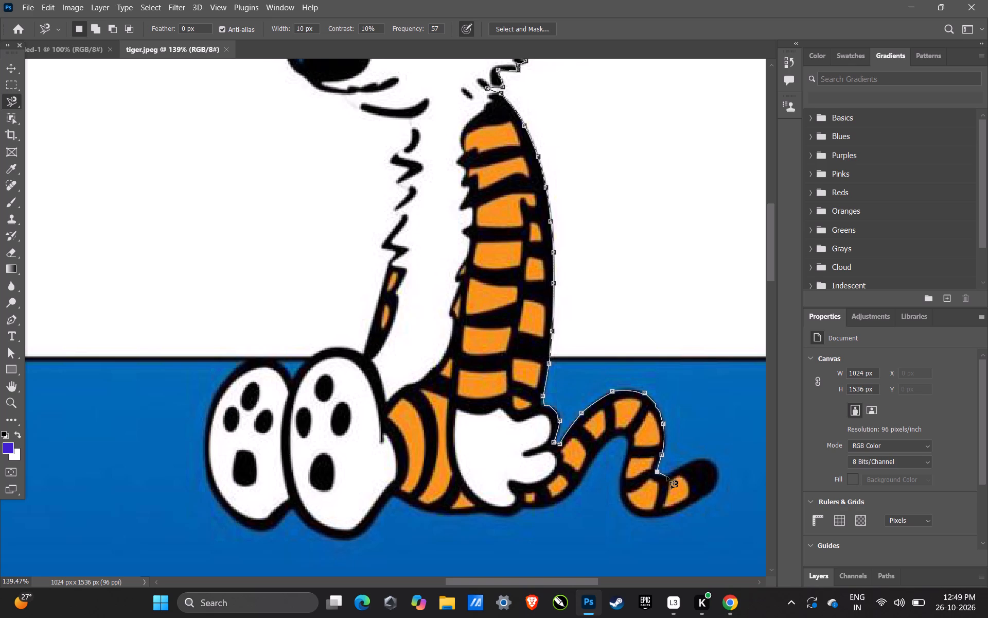
click(667, 476)
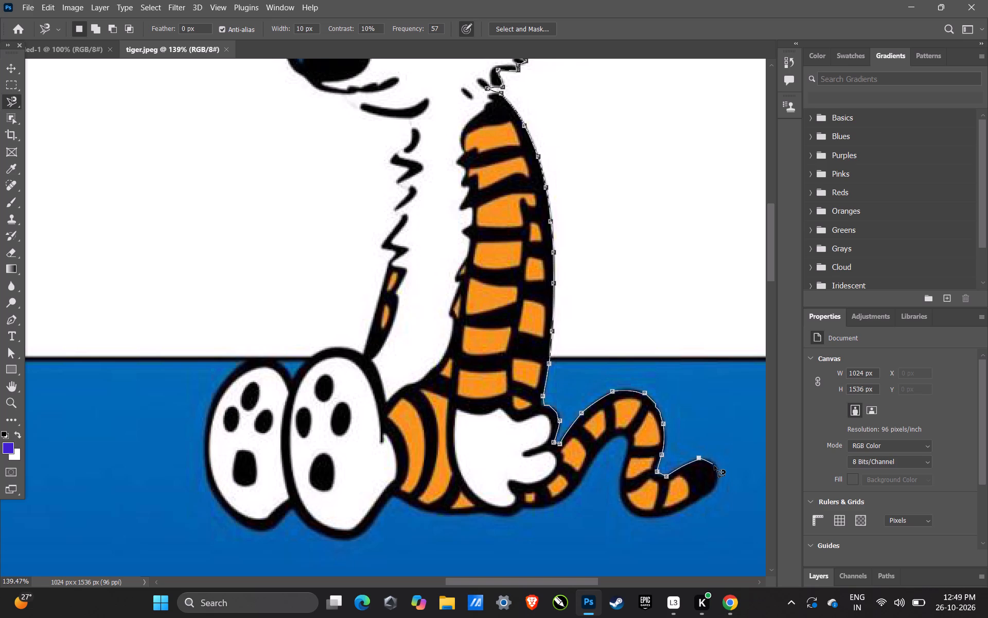
click(712, 462)
click(717, 474)
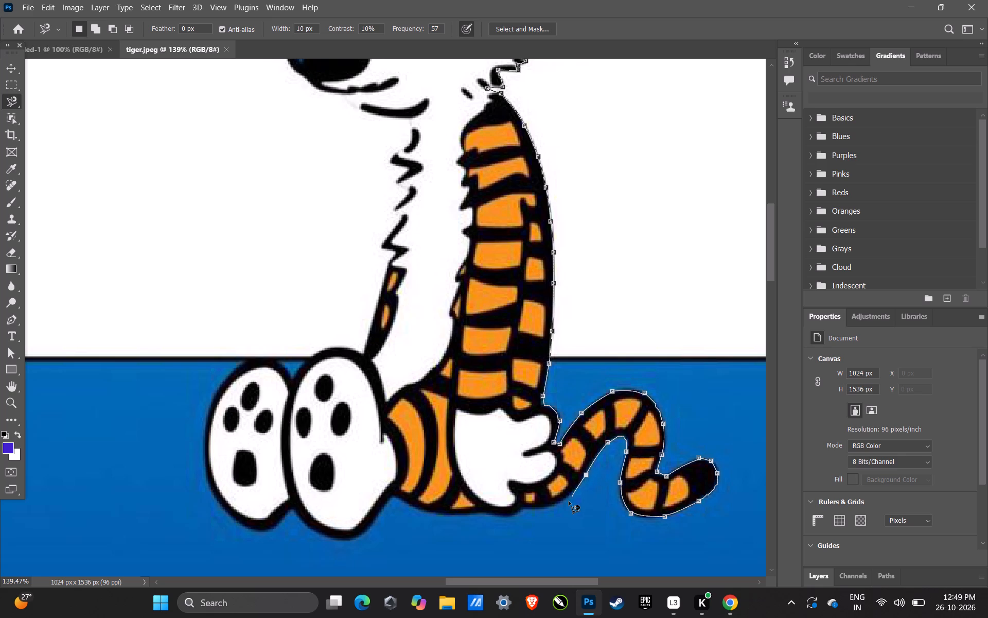
click(520, 508)
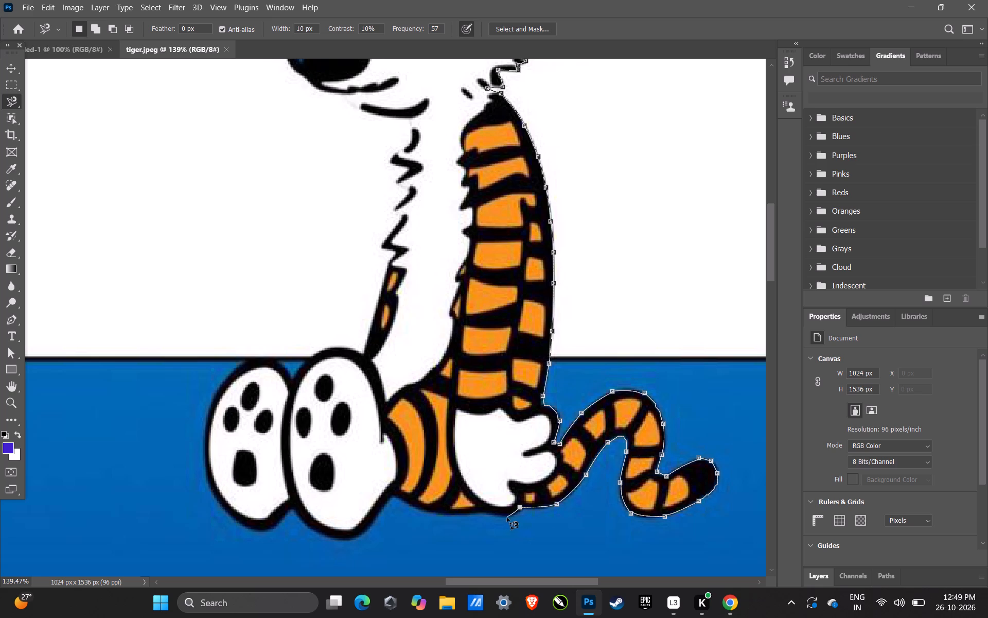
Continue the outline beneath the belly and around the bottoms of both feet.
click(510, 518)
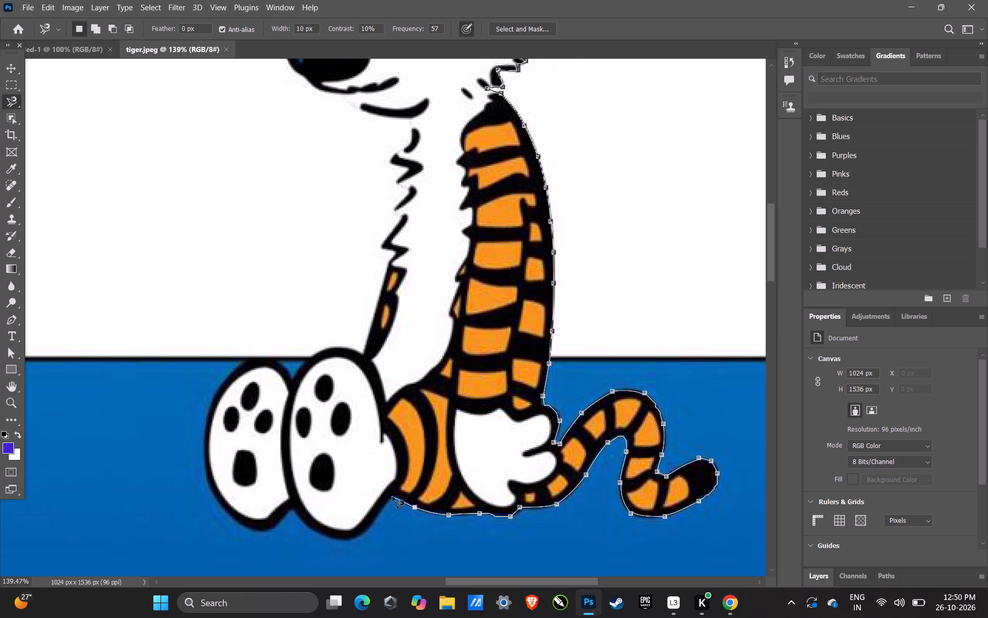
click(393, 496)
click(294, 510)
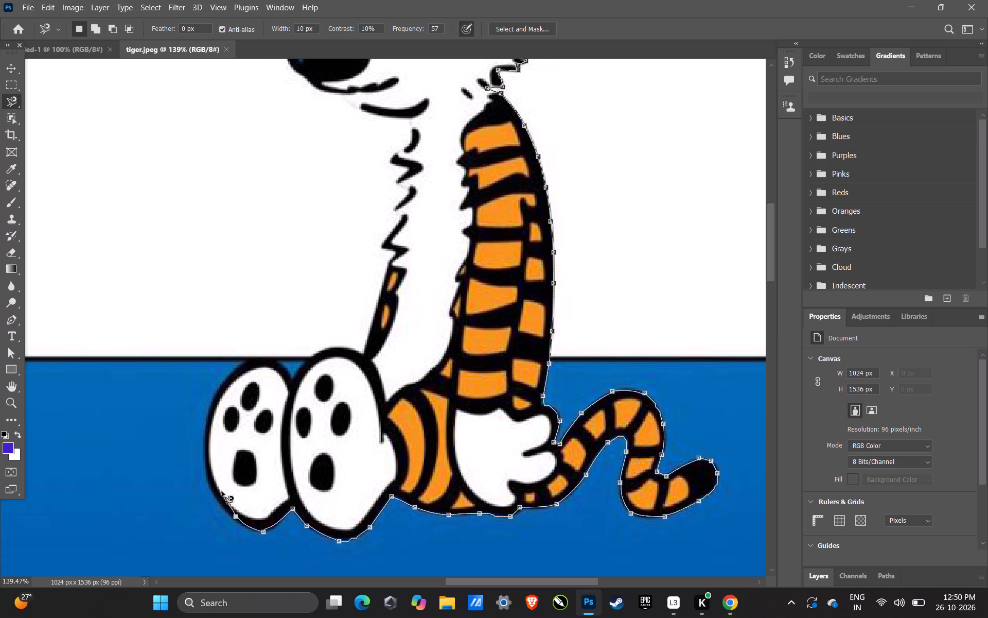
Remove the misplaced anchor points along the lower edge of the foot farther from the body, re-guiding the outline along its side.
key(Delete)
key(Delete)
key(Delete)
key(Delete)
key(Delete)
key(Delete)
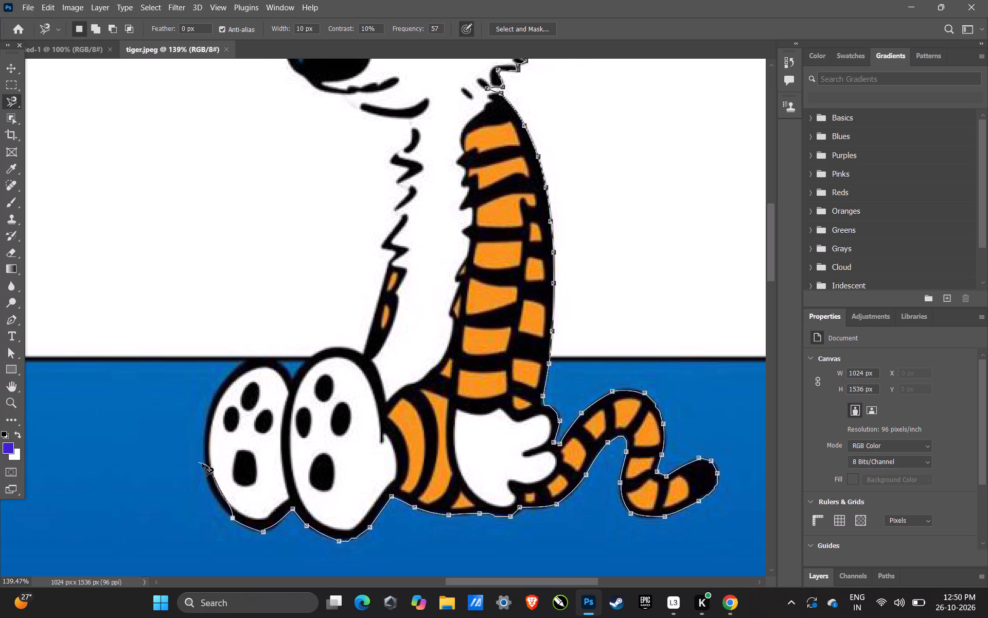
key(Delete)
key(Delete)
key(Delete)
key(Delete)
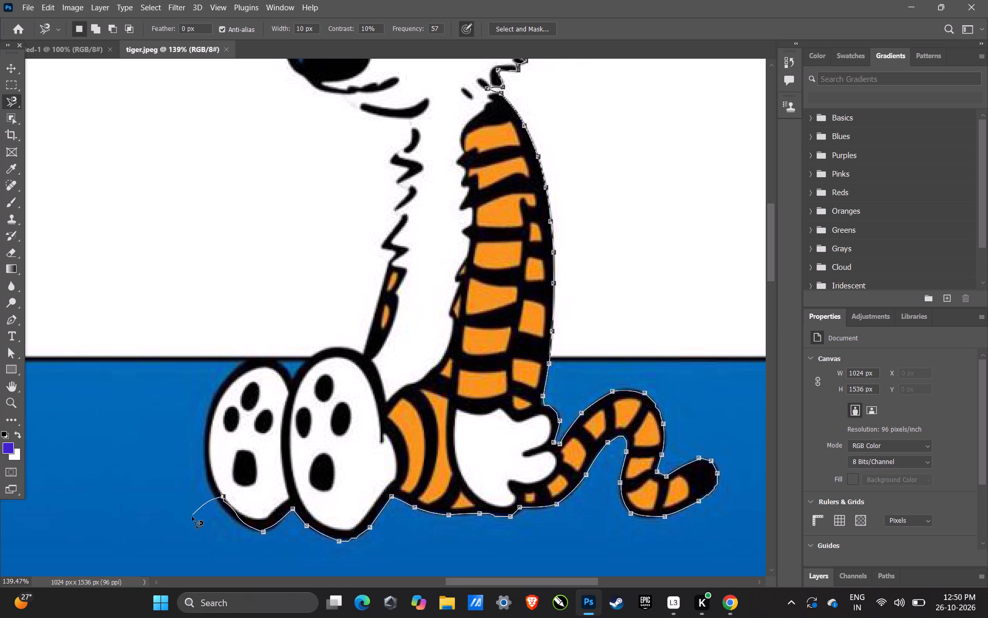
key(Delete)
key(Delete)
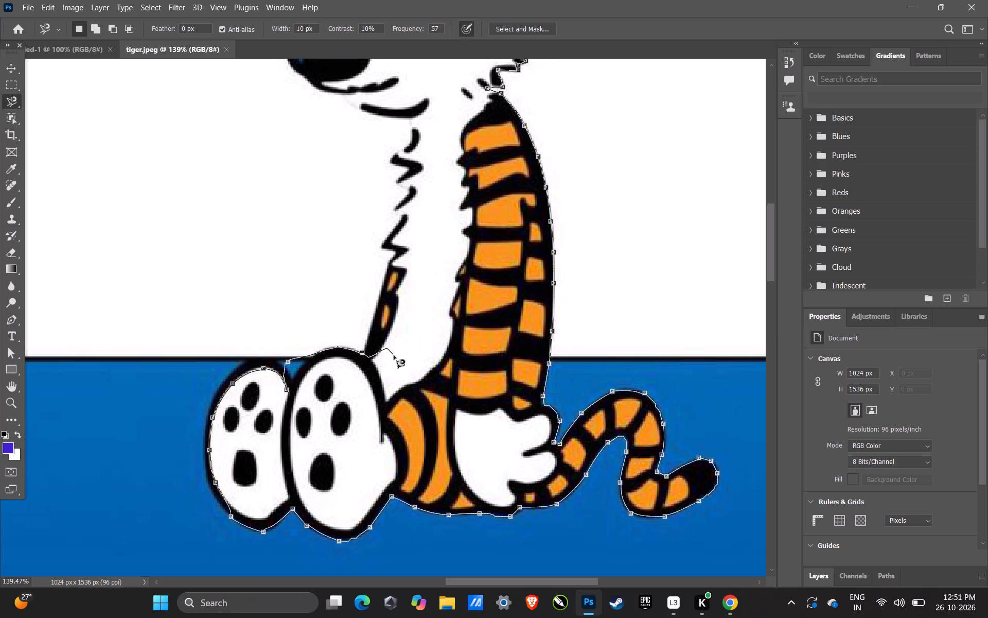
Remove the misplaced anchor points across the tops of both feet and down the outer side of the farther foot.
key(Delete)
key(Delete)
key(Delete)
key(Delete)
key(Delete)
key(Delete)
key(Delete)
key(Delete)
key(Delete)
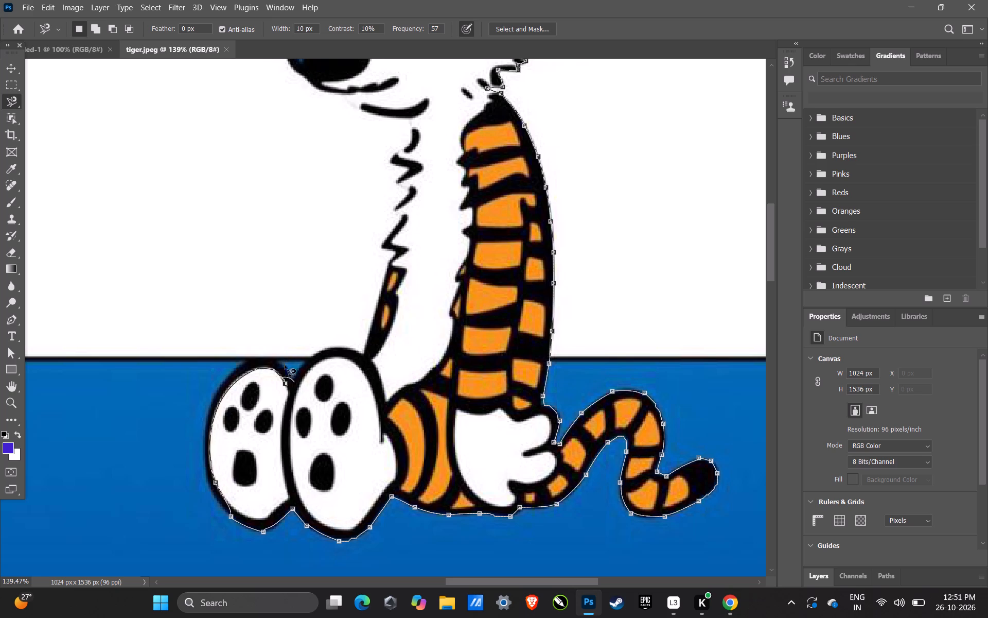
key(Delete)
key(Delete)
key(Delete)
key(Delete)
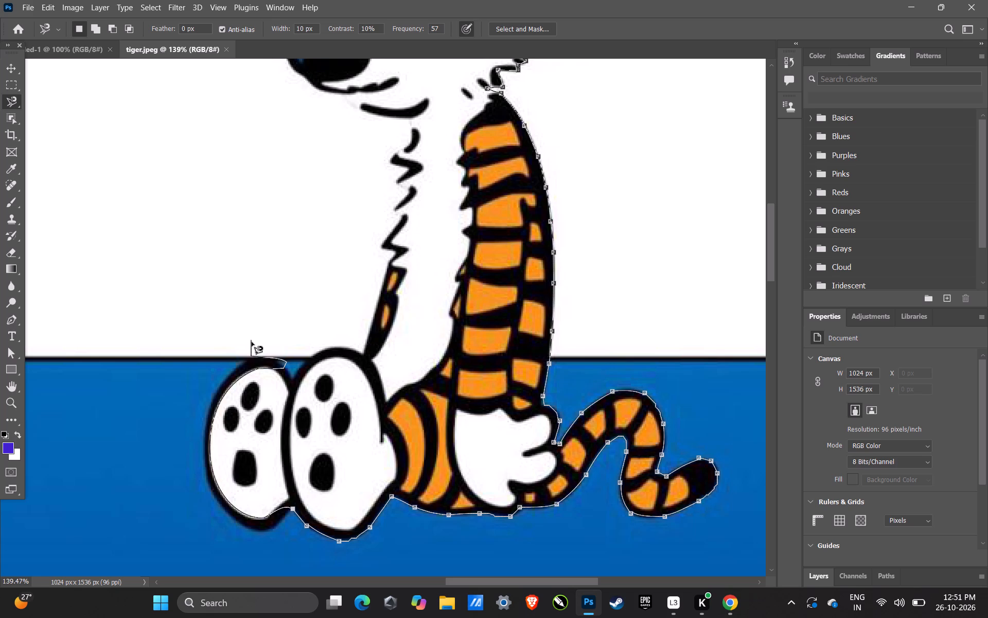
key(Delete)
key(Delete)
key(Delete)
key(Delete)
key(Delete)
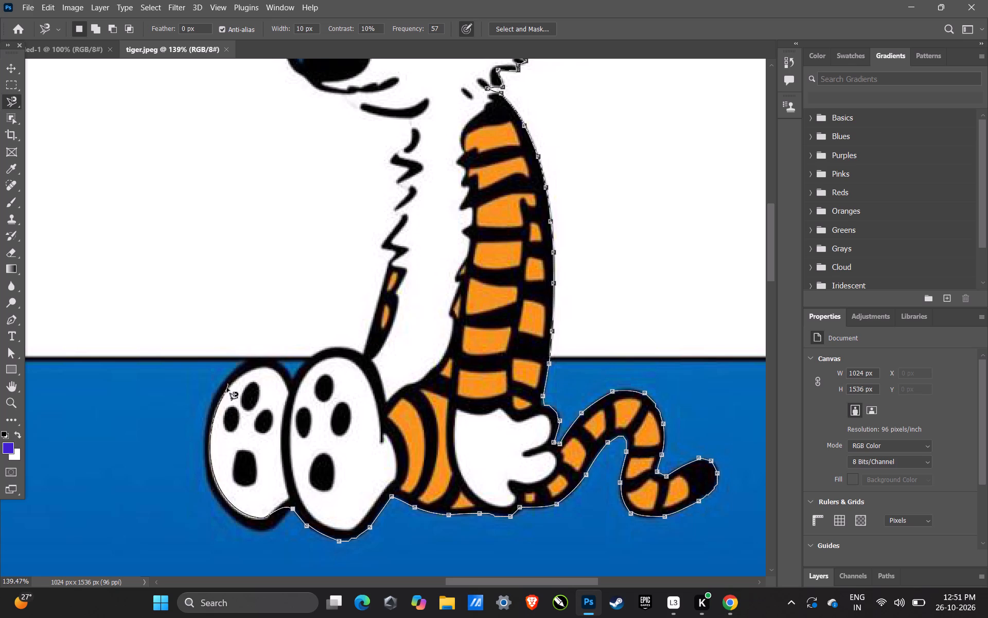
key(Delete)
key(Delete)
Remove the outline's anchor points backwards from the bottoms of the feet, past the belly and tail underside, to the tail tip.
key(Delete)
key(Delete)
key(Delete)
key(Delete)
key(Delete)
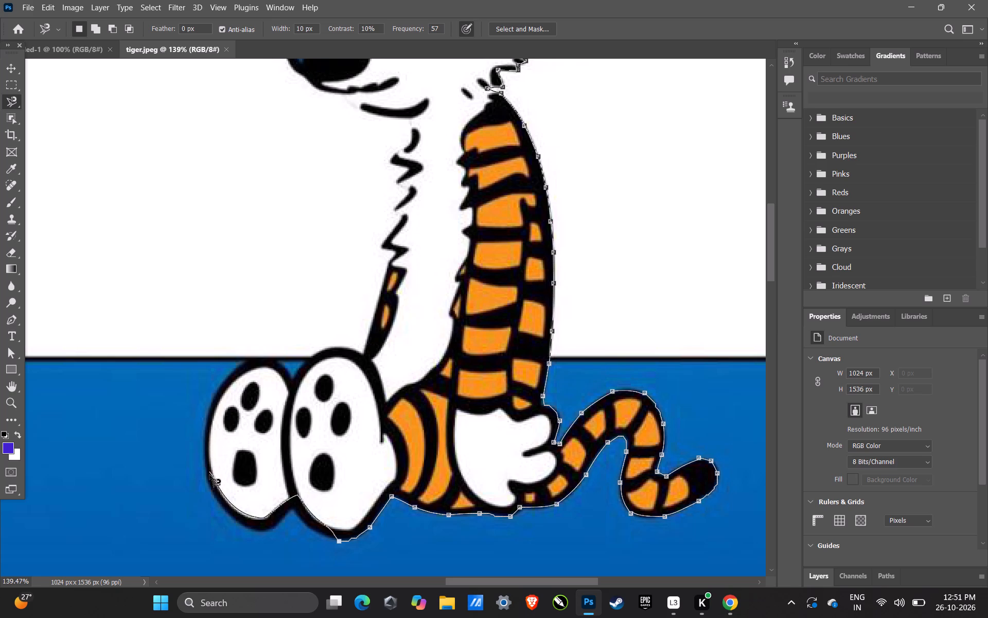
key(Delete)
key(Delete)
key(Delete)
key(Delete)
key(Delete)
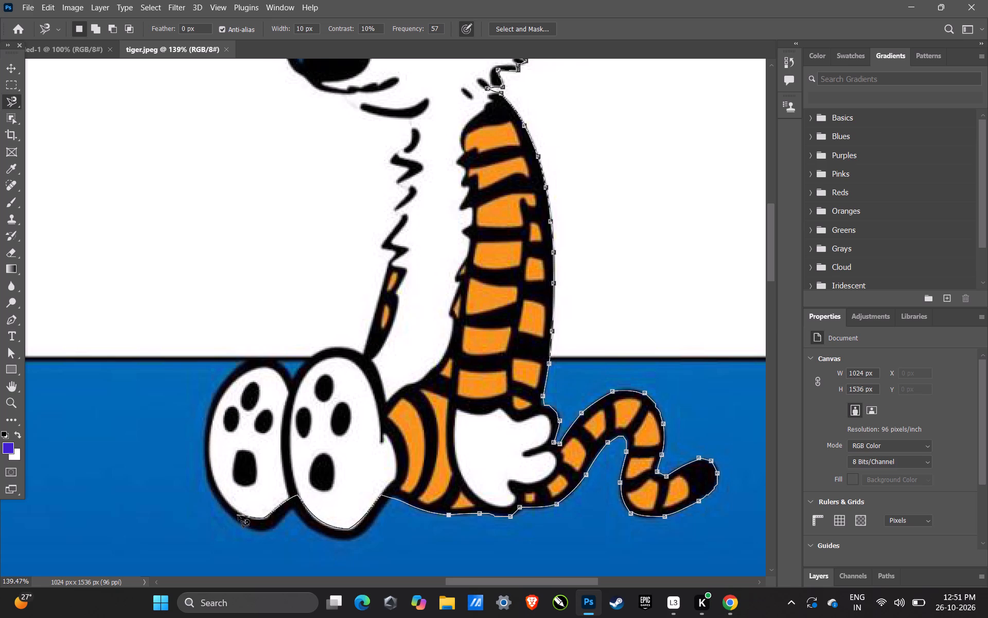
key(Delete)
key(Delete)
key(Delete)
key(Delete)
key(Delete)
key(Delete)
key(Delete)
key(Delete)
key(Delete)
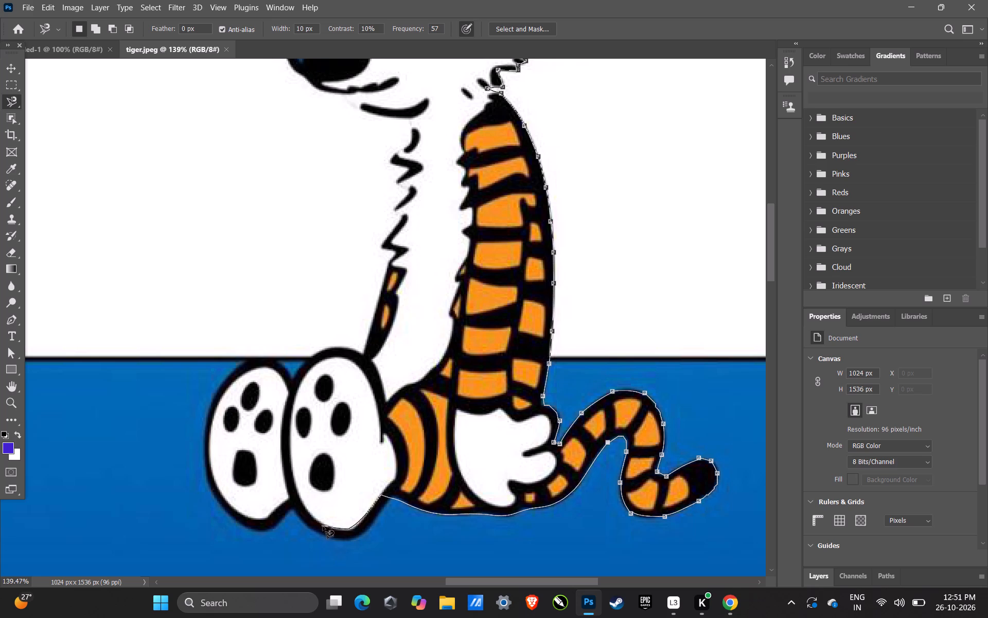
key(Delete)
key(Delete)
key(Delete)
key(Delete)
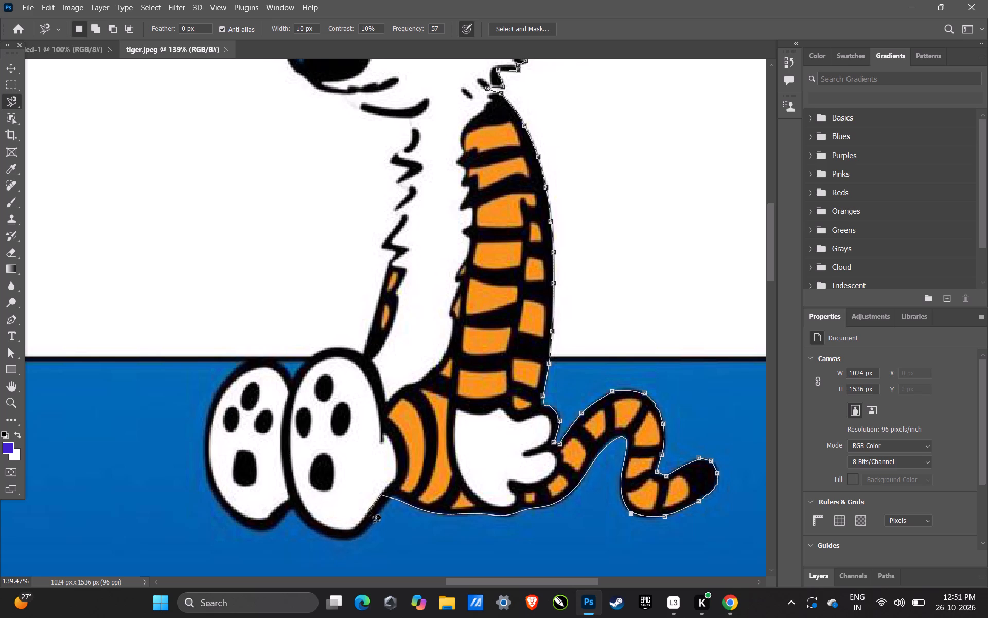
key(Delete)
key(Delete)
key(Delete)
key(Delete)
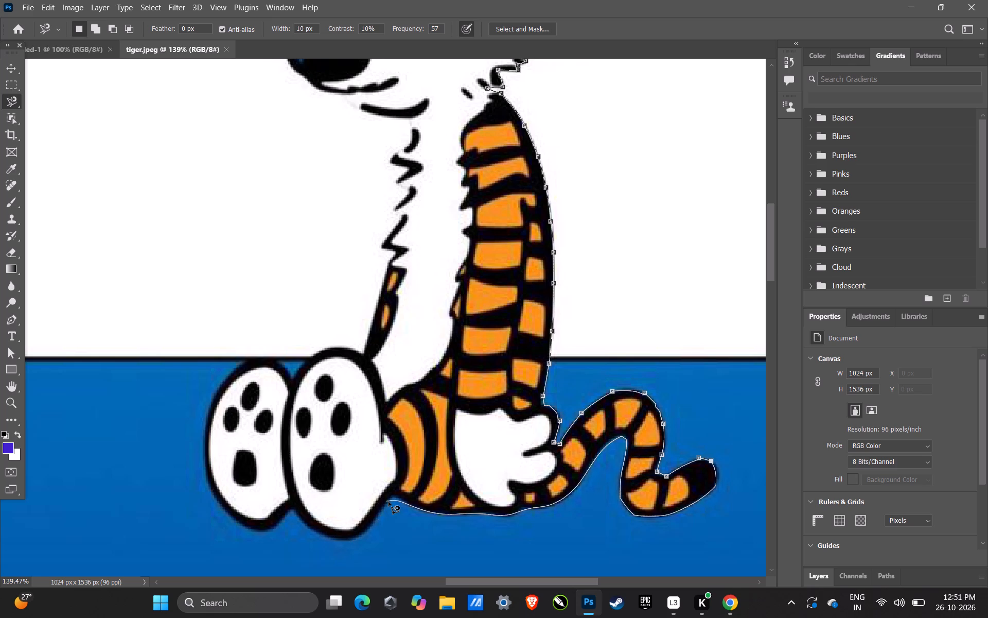
Trace the outline from the belly around the bottoms of both feet, removing misplaced anchor points at the farther foot's lower outer curve.
click(388, 503)
click(293, 510)
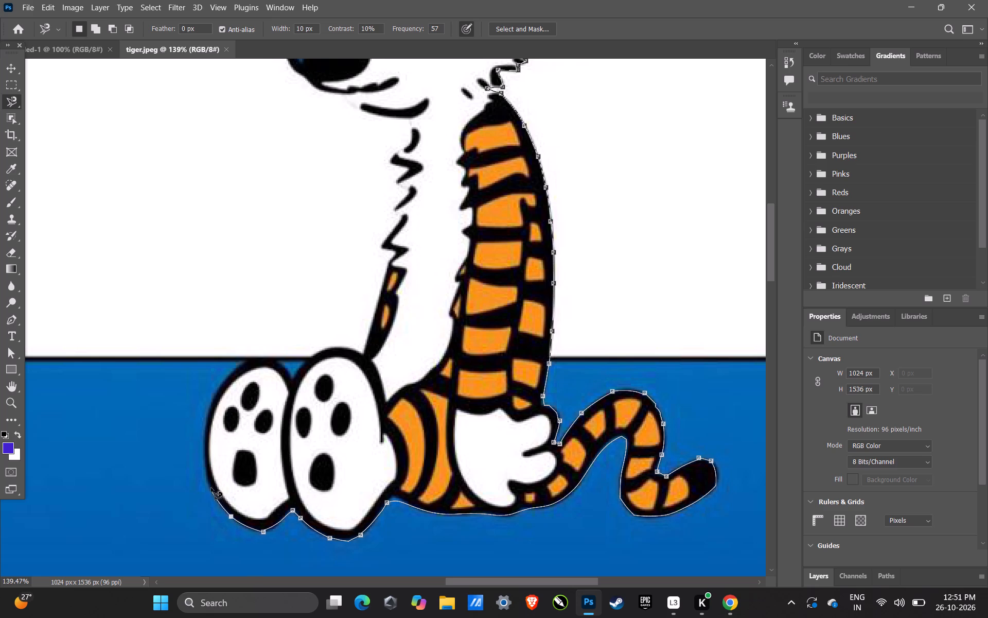
key(Delete)
key(Delete)
key(Delete)
key(Delete)
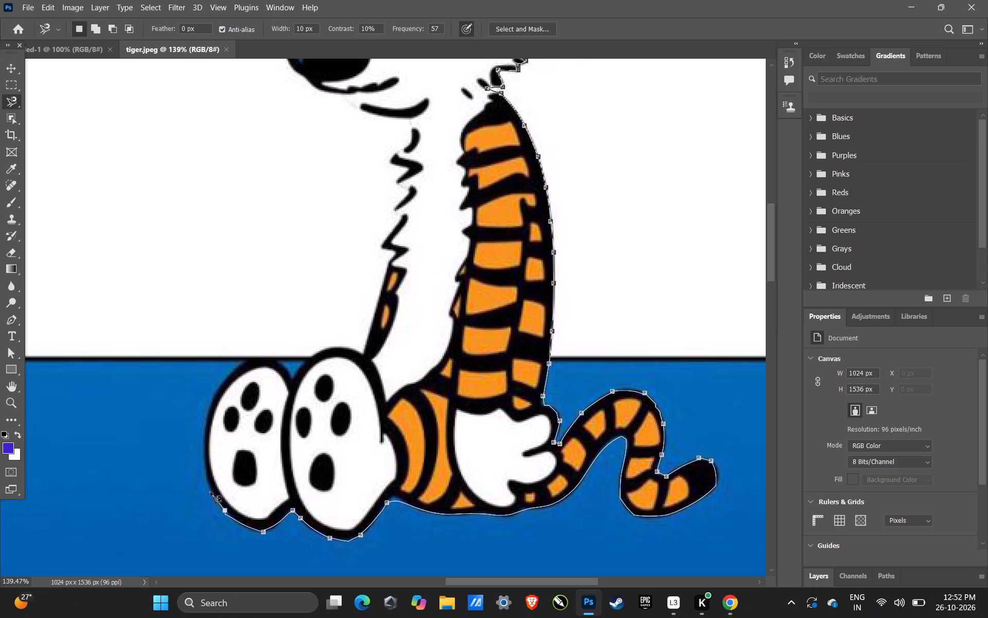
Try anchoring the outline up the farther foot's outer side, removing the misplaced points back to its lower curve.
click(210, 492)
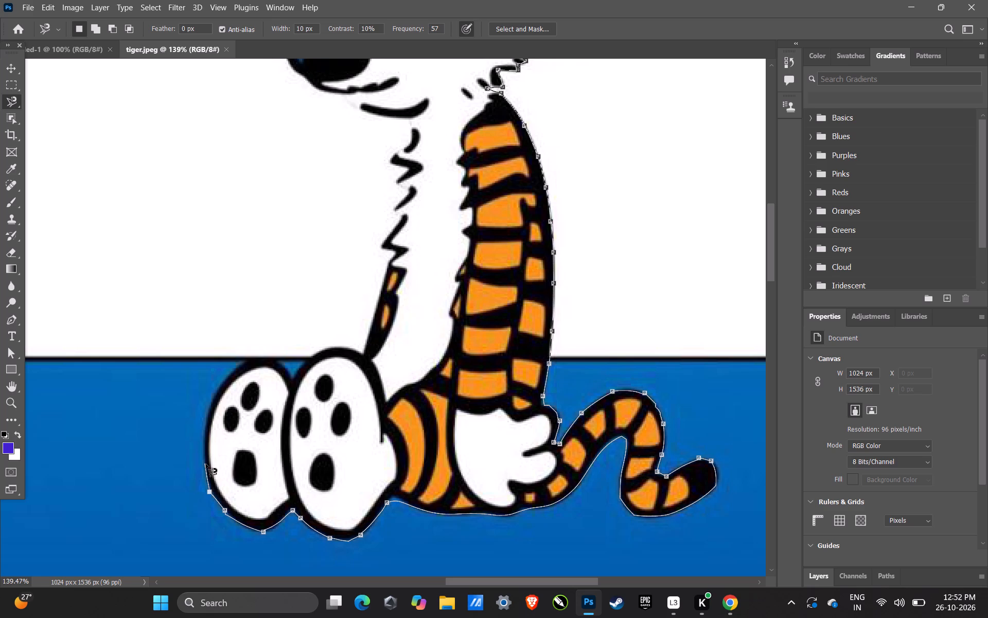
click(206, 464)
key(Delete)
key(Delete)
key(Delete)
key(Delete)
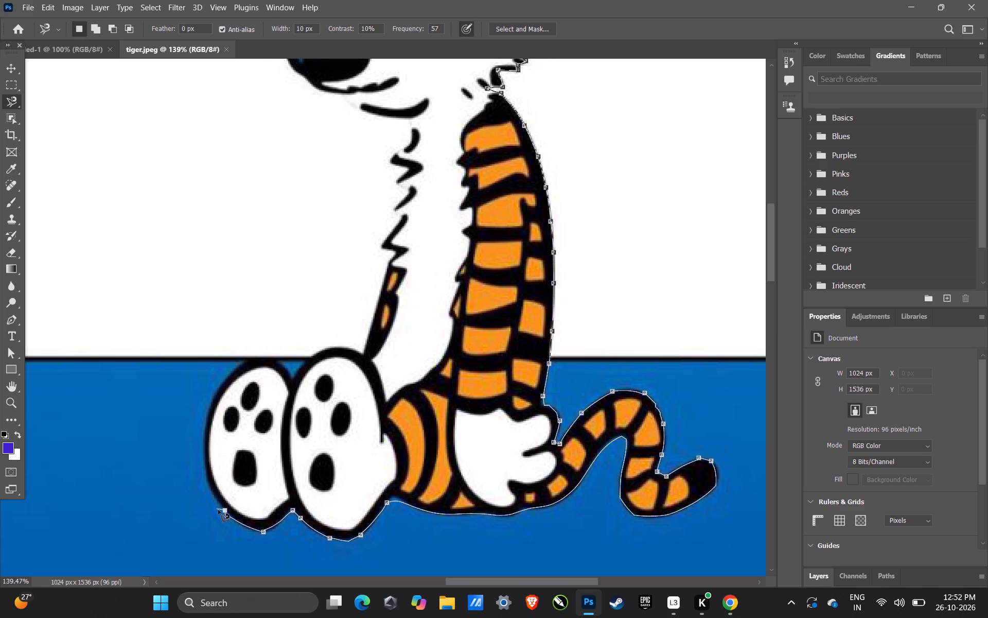
Anchor the outline closely up the outer side of the farther foot to its upper curve.
click(215, 499)
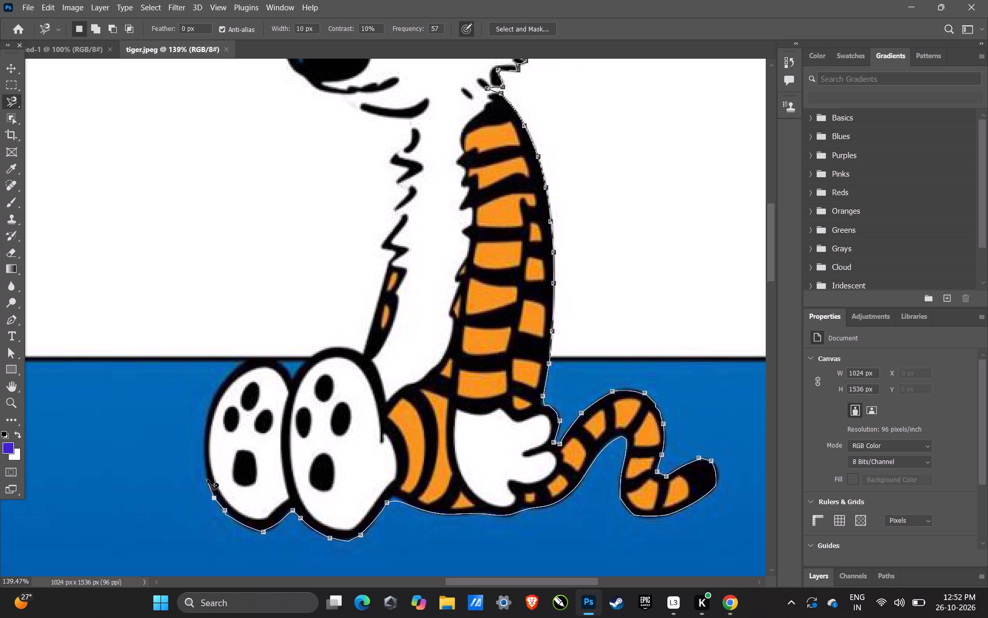
click(207, 479)
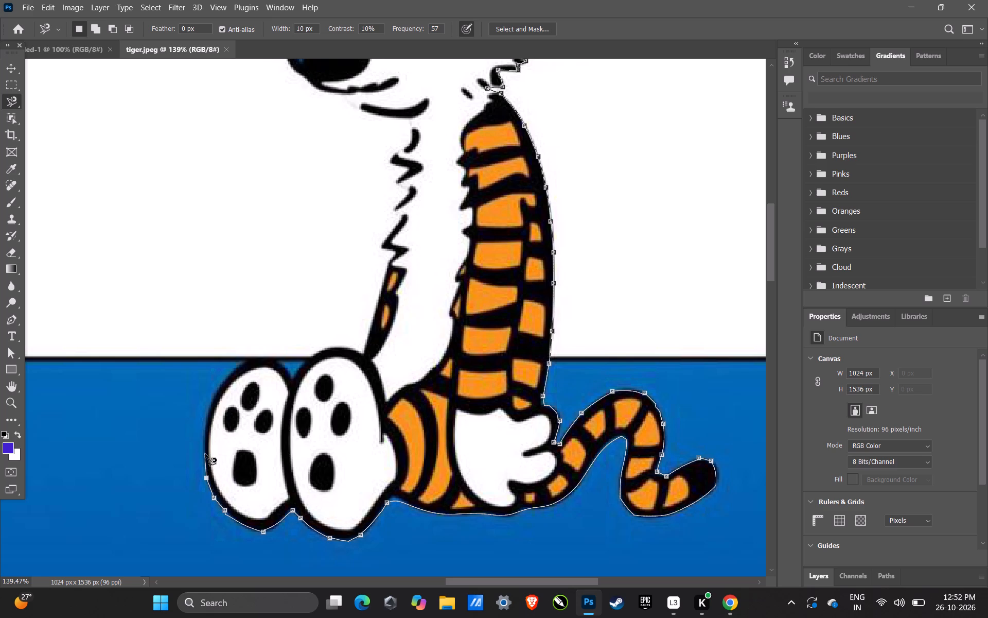
click(205, 454)
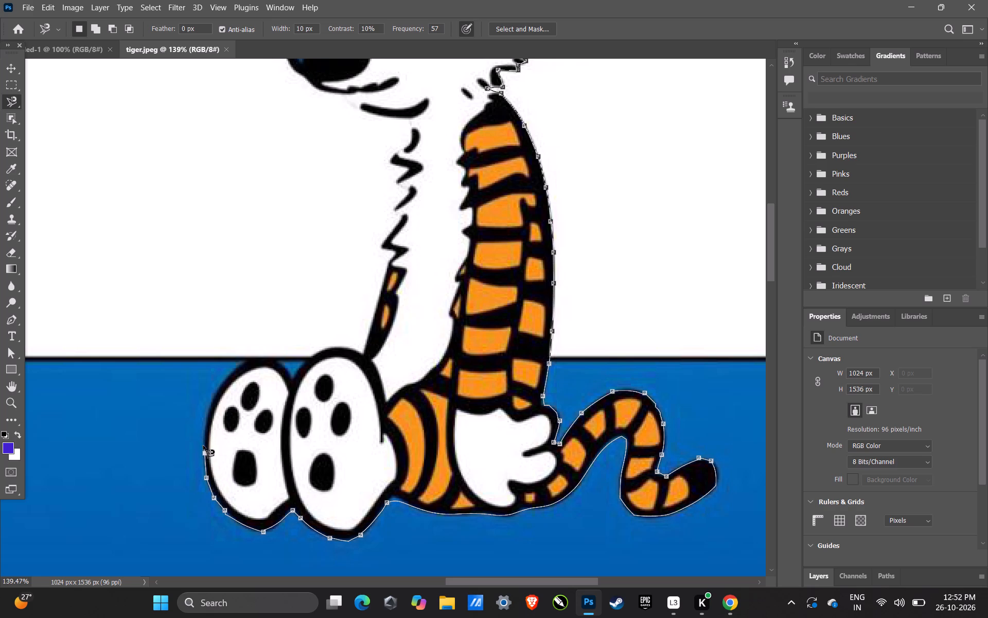
click(204, 443)
click(205, 429)
click(208, 413)
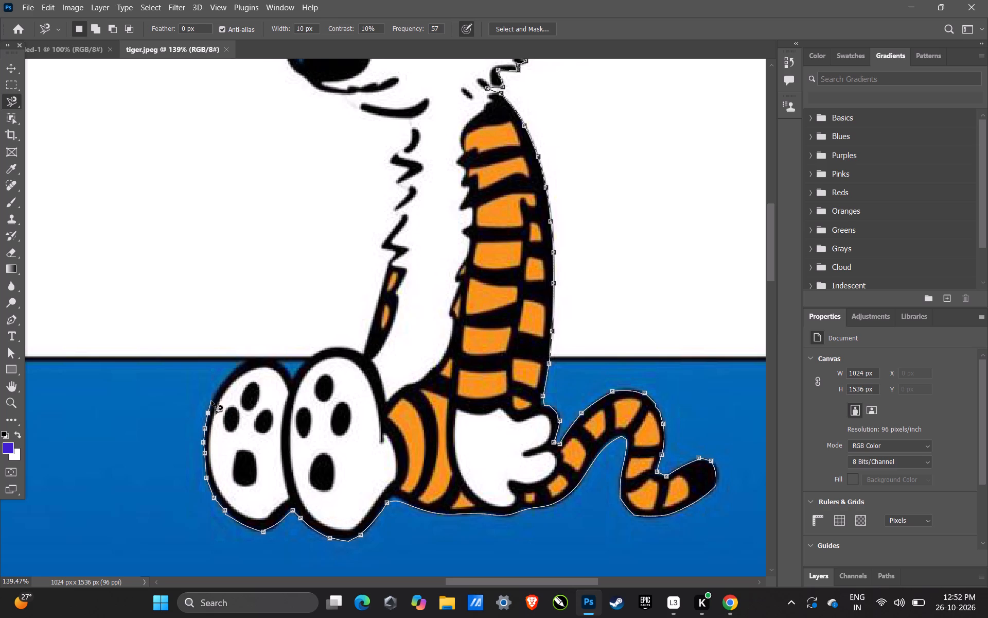
click(211, 401)
click(219, 388)
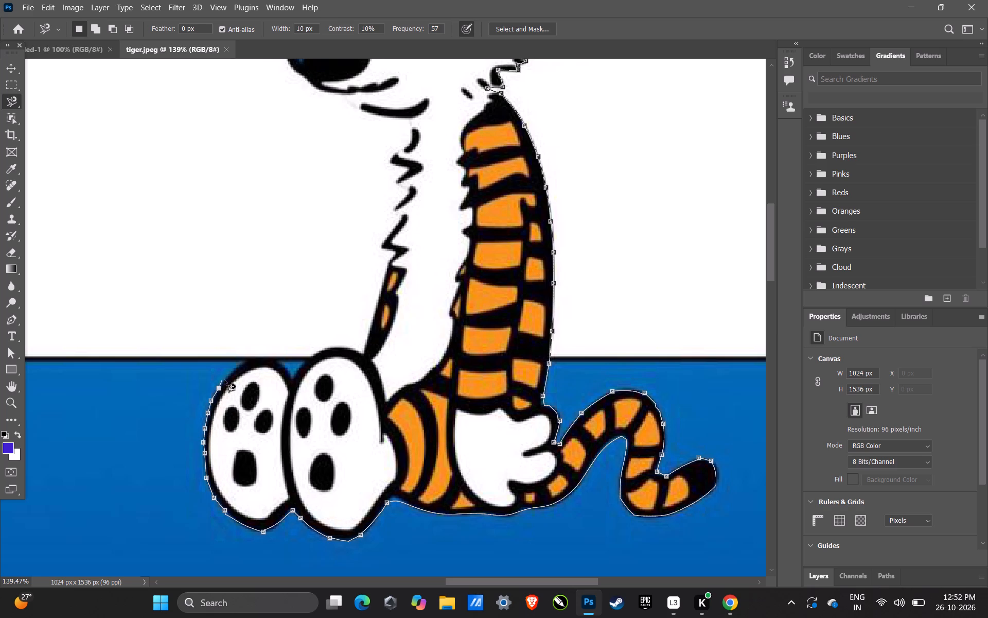
click(230, 374)
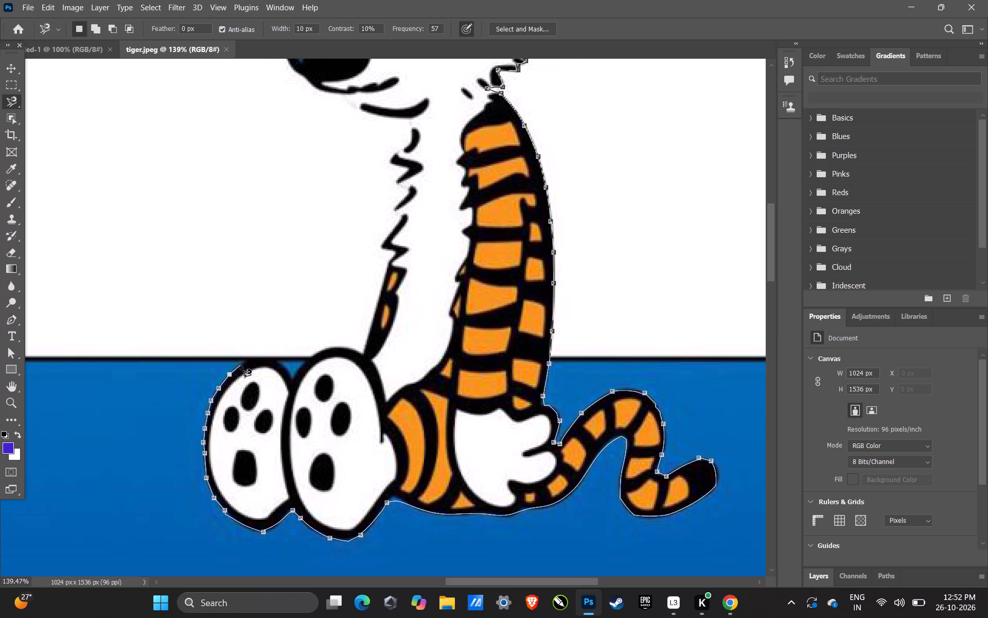
Carry the outline over the top of the farther foot and into the notch between the feet, re-guiding it where it strays.
click(240, 365)
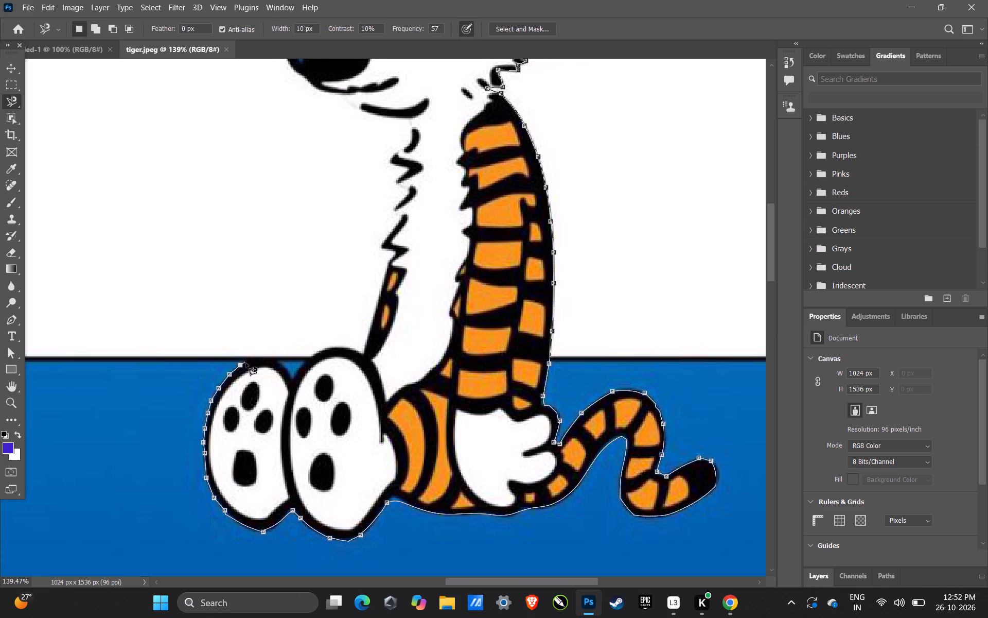
click(248, 364)
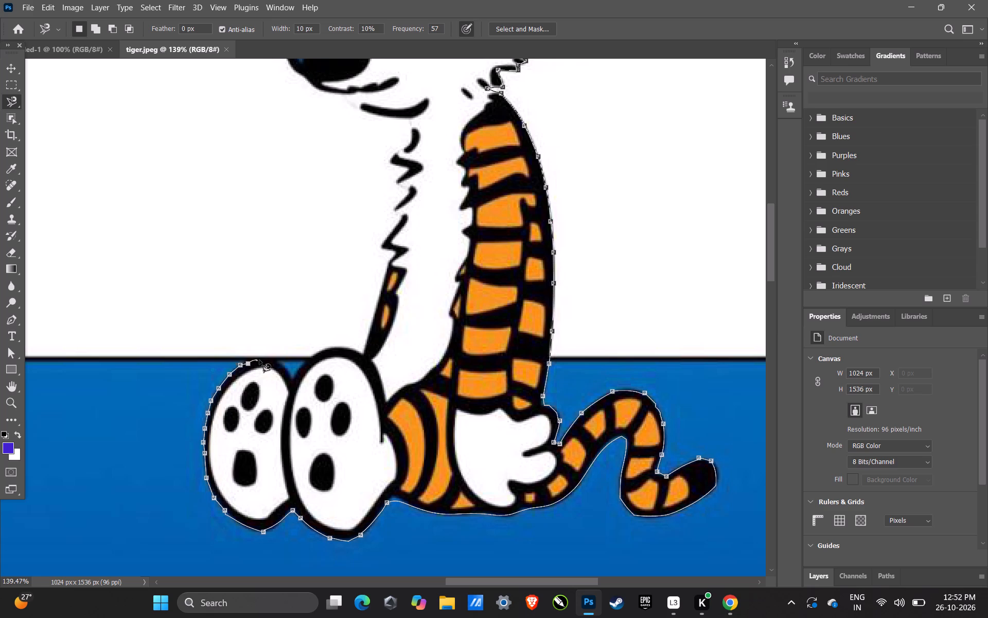
click(259, 360)
click(273, 362)
key(Delete)
key(Delete)
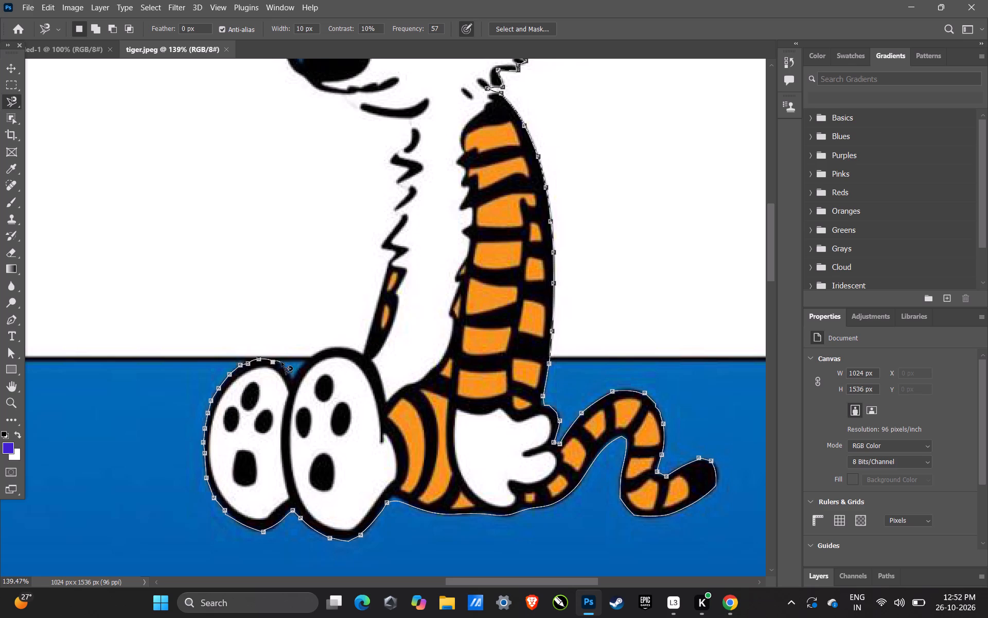
click(281, 366)
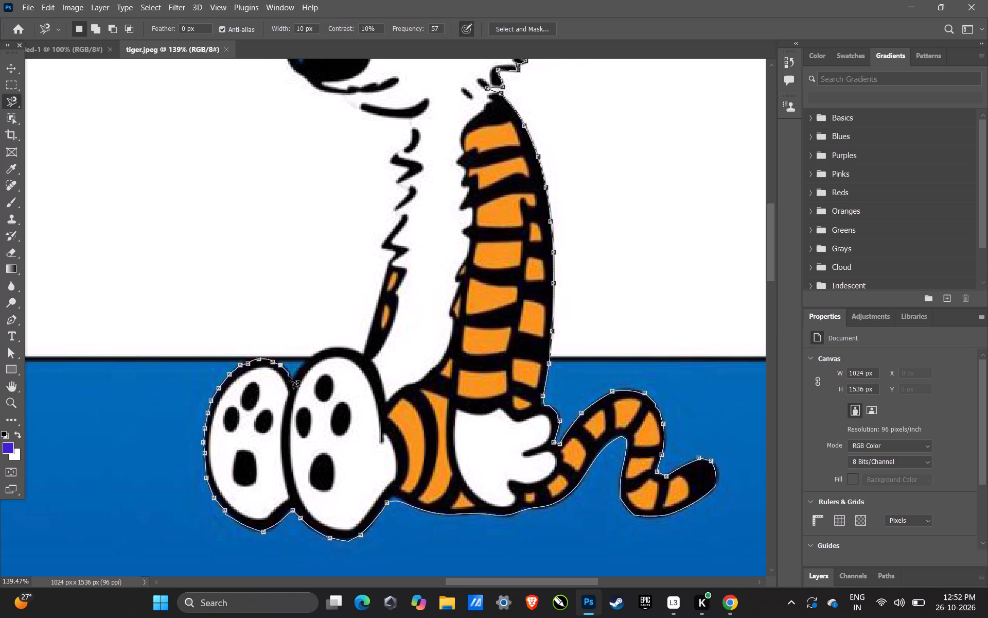
click(289, 376)
click(293, 384)
Continue the outline over the top of the nearer foot to where it meets the striped front arm.
click(341, 346)
click(354, 351)
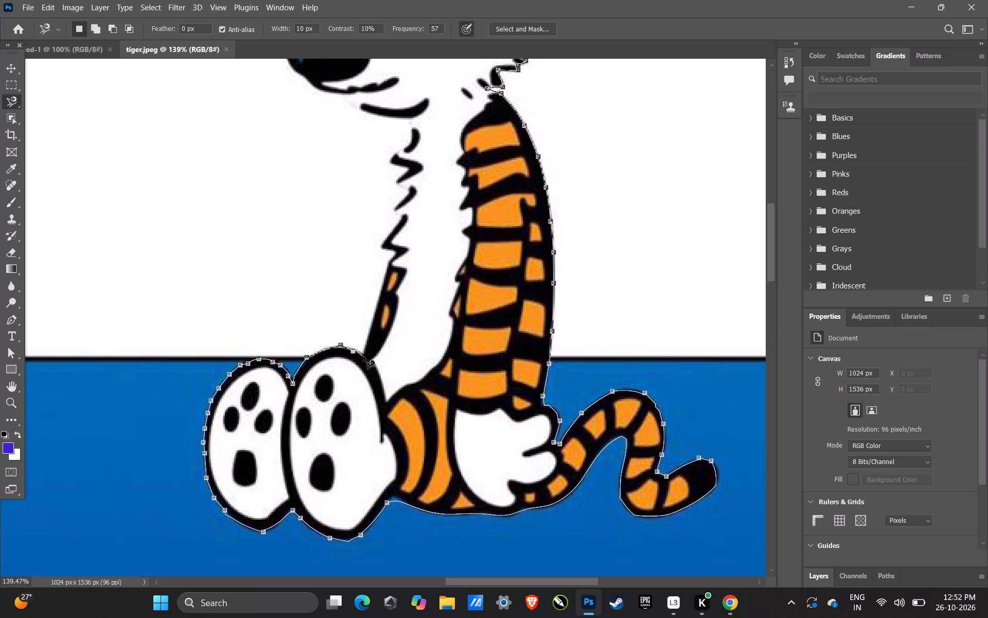
click(363, 356)
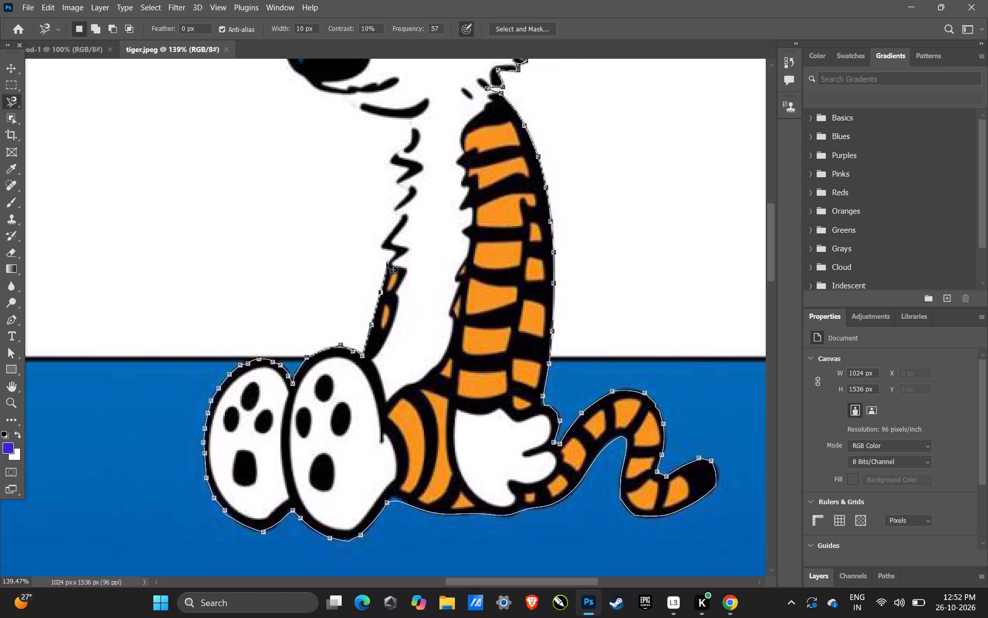
Trace the outline up the front arm and around the jagged chest fur to the underside of the chin.
click(389, 260)
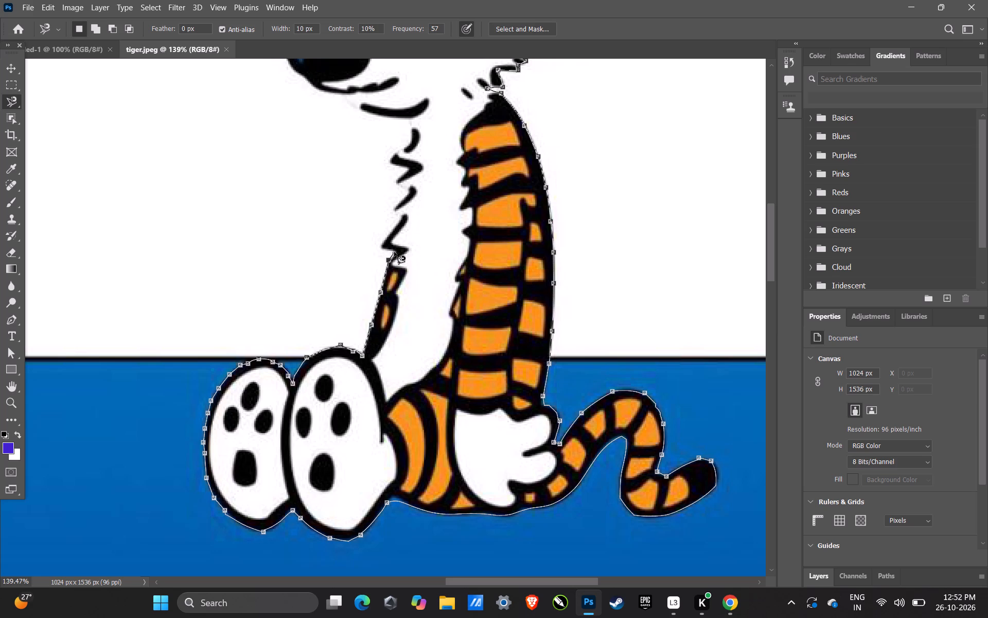
click(394, 252)
click(380, 251)
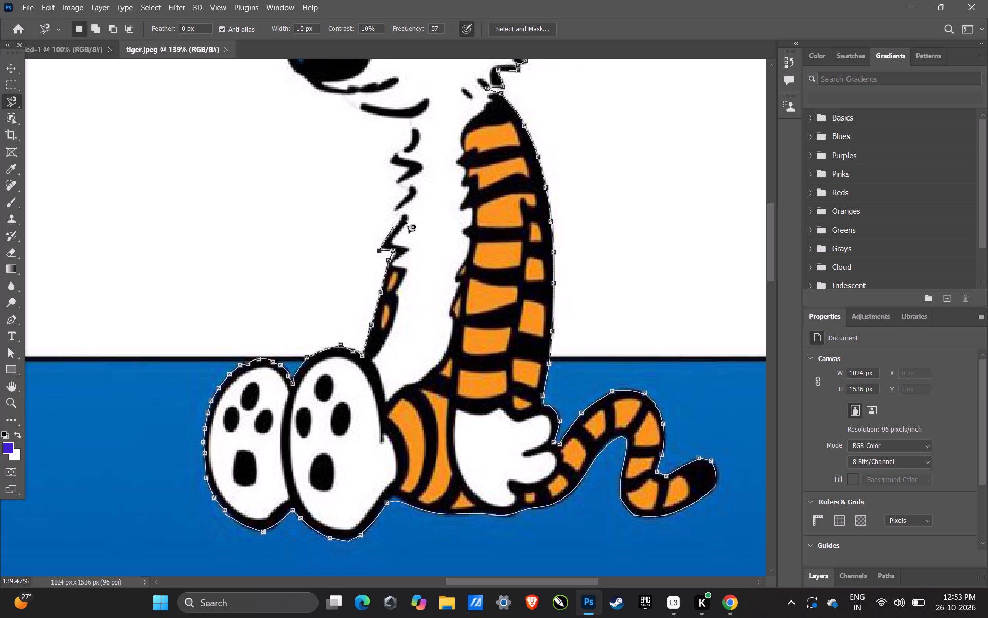
click(401, 215)
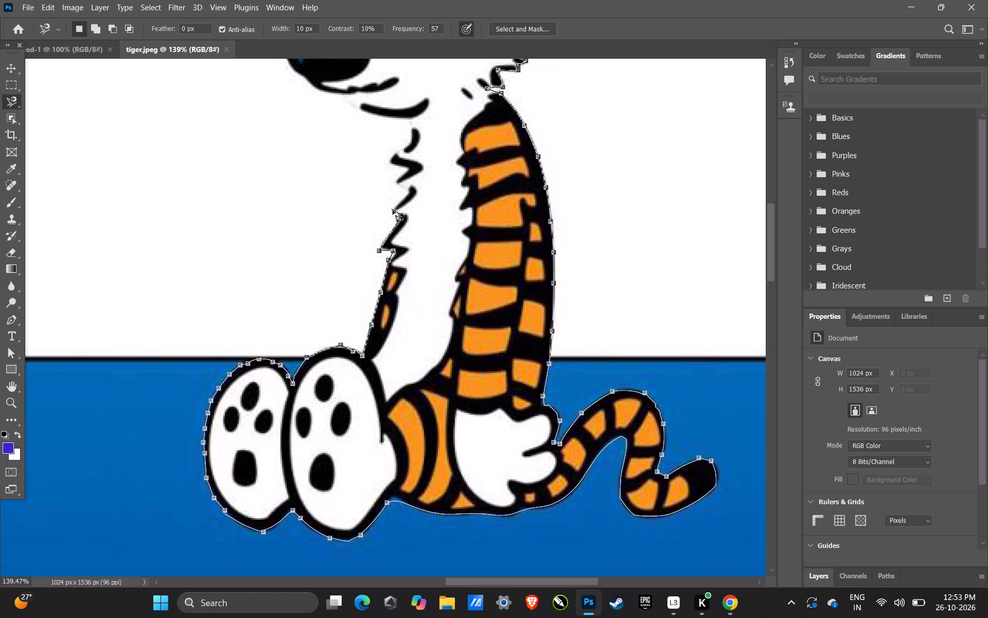
click(393, 210)
drag(408, 194, 403, 191)
click(396, 184)
click(409, 169)
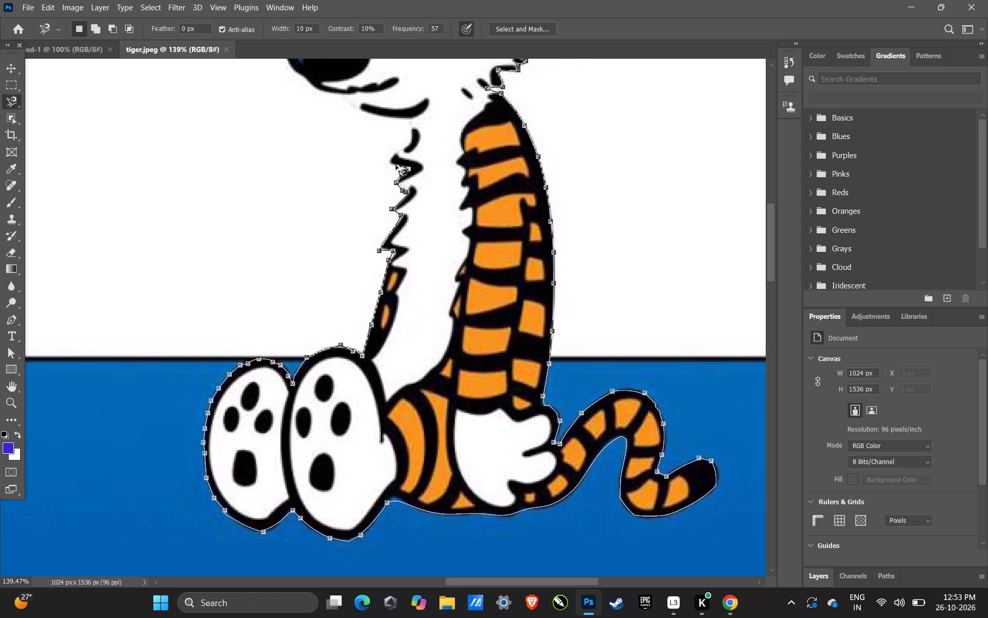
click(390, 163)
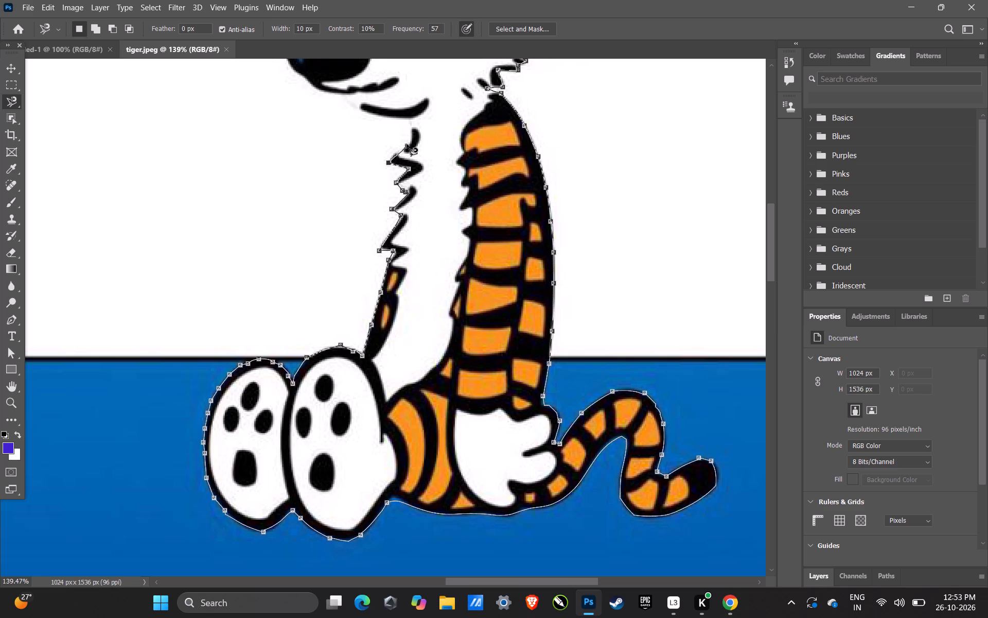
click(410, 142)
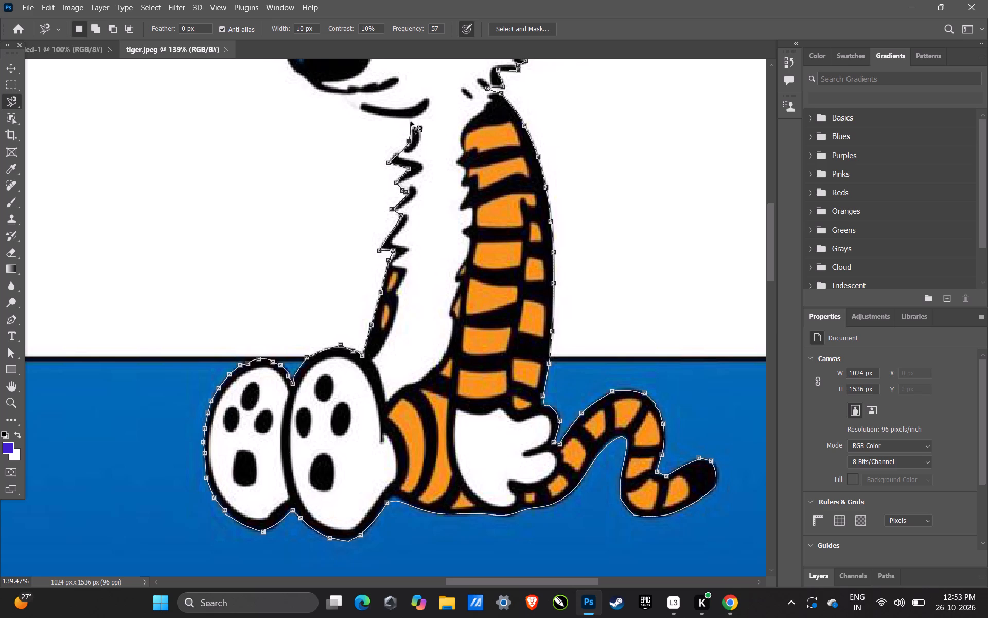
click(410, 119)
Carry the outline along the chin and mouth, around the nose and up to the front of the face, removing stray anchors.
key(space)
key(space)
key(space)
key(space)
key(space)
key(space)
key(space)
key(space)
key(space)
key(space)
key(space)
key(space)
key(space)
key(space)
key(space)
key(space)
key(space)
key(space)
key(space)
key(space)
drag(395, 136, 531, 367)
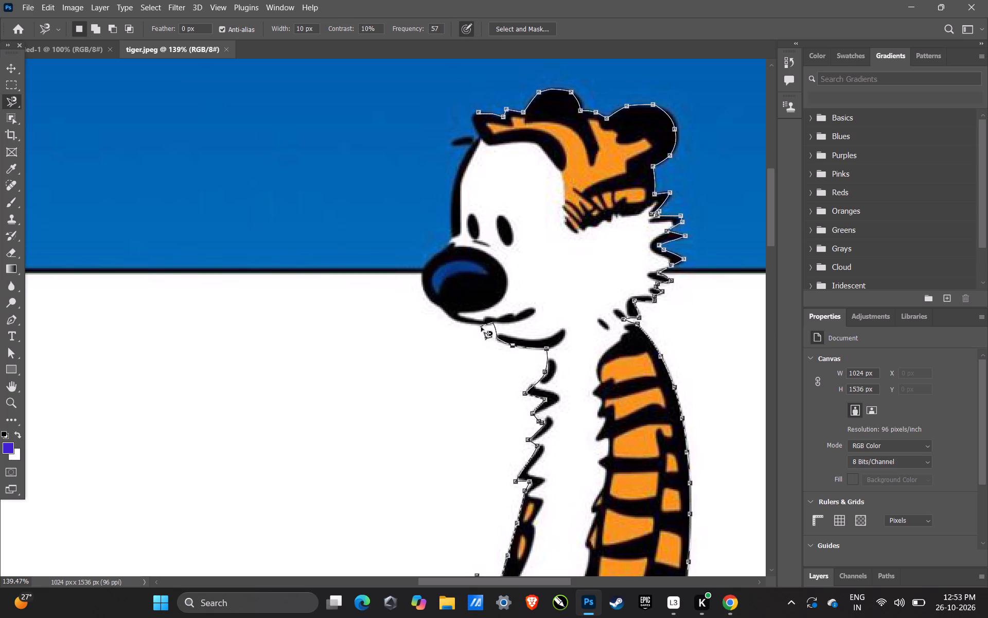
key(Delete)
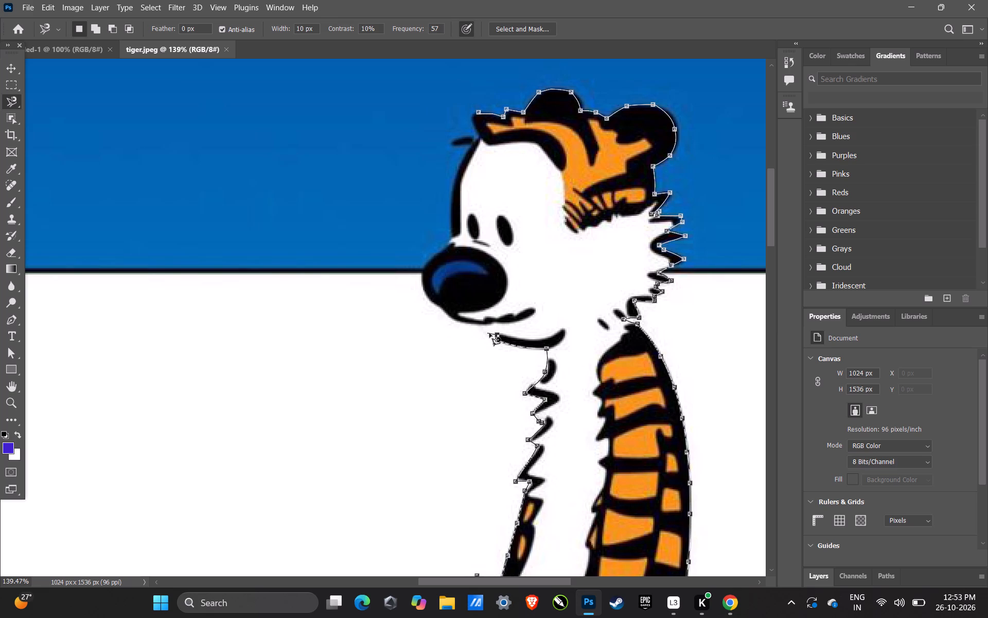
click(489, 333)
click(480, 328)
key(Delete)
Trace the outline up the forehead, around the small brow tuft, and close it at the starting point on the head.
click(458, 176)
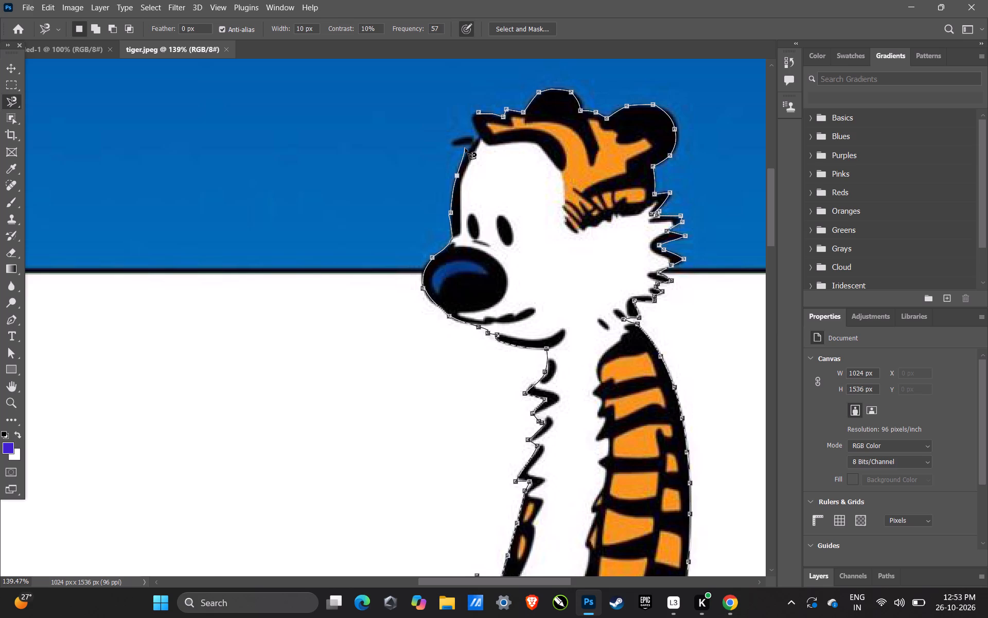
click(465, 148)
click(450, 145)
click(474, 141)
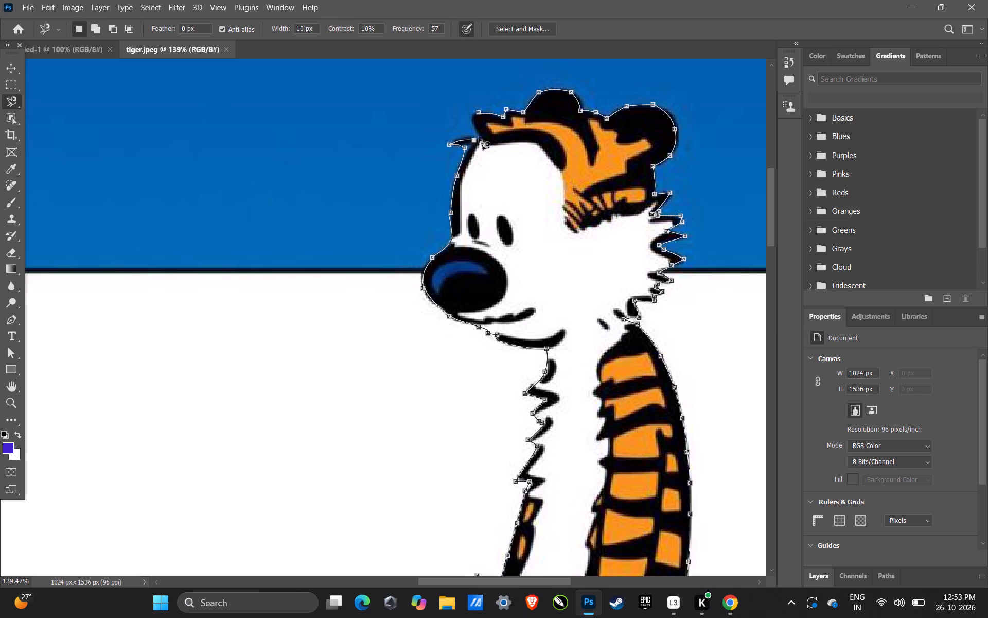
click(479, 136)
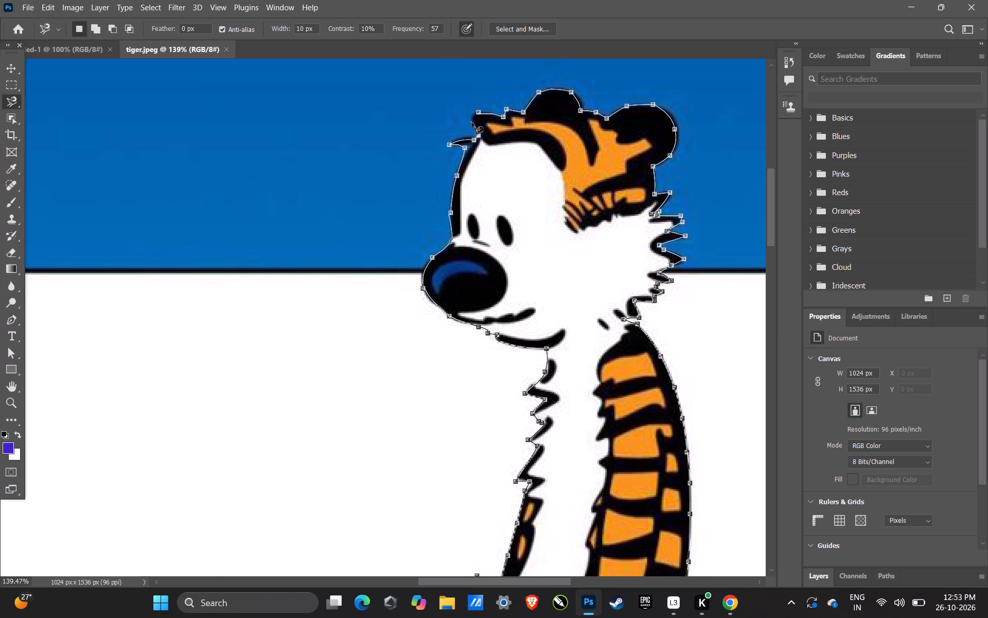
click(478, 113)
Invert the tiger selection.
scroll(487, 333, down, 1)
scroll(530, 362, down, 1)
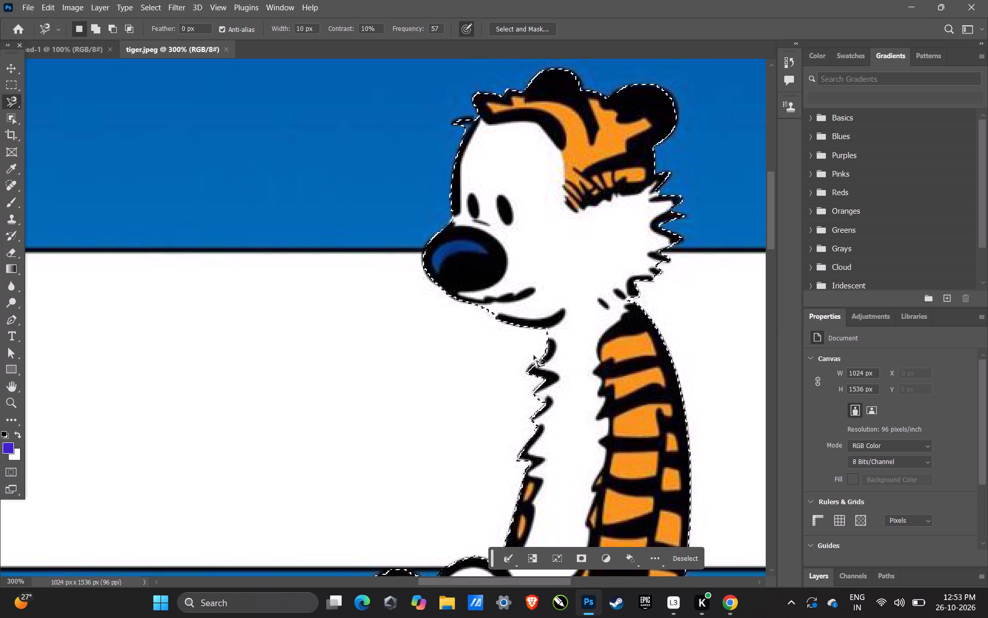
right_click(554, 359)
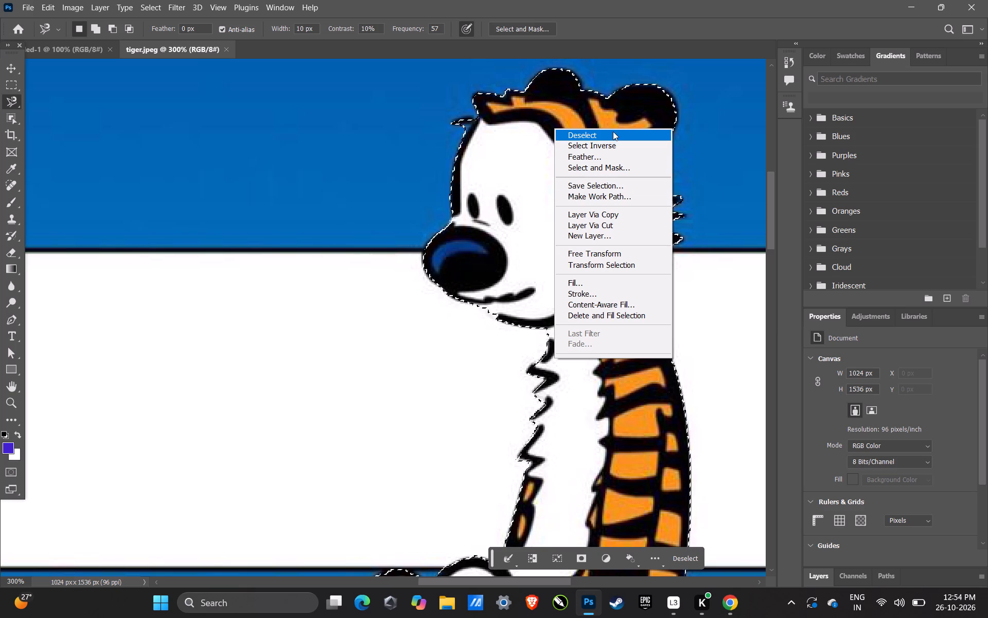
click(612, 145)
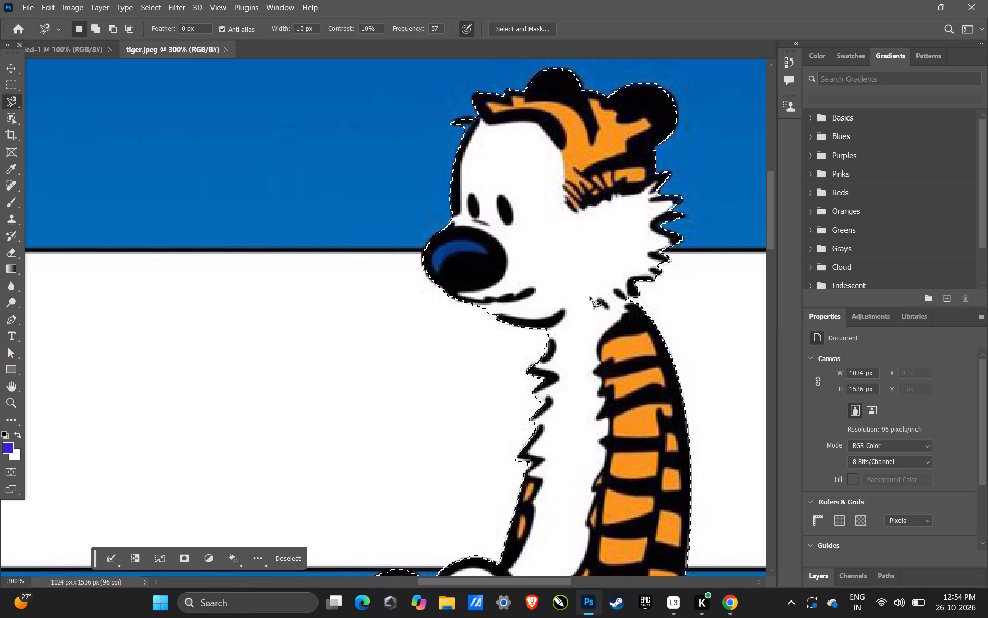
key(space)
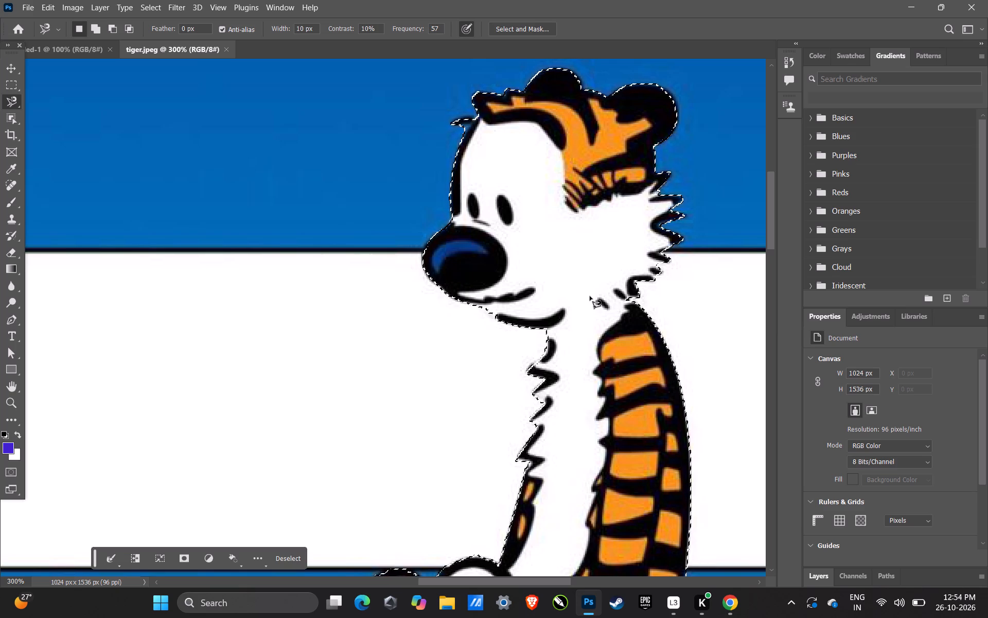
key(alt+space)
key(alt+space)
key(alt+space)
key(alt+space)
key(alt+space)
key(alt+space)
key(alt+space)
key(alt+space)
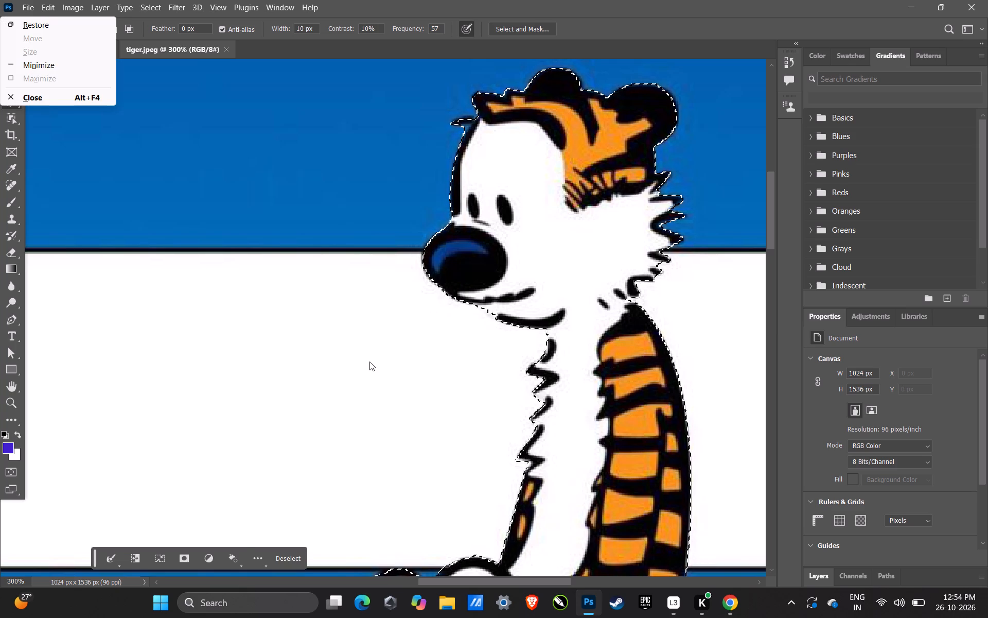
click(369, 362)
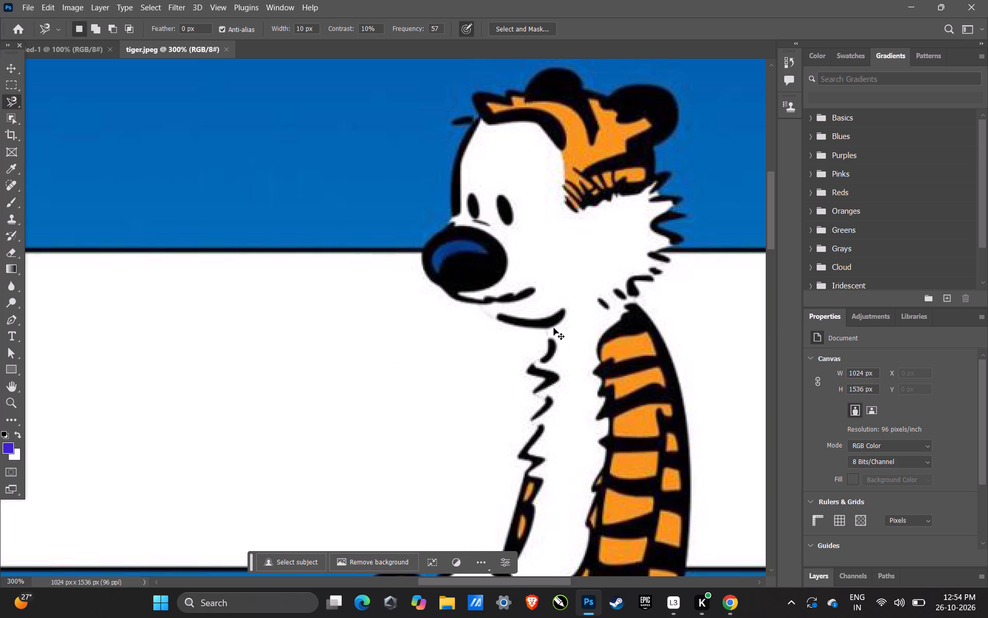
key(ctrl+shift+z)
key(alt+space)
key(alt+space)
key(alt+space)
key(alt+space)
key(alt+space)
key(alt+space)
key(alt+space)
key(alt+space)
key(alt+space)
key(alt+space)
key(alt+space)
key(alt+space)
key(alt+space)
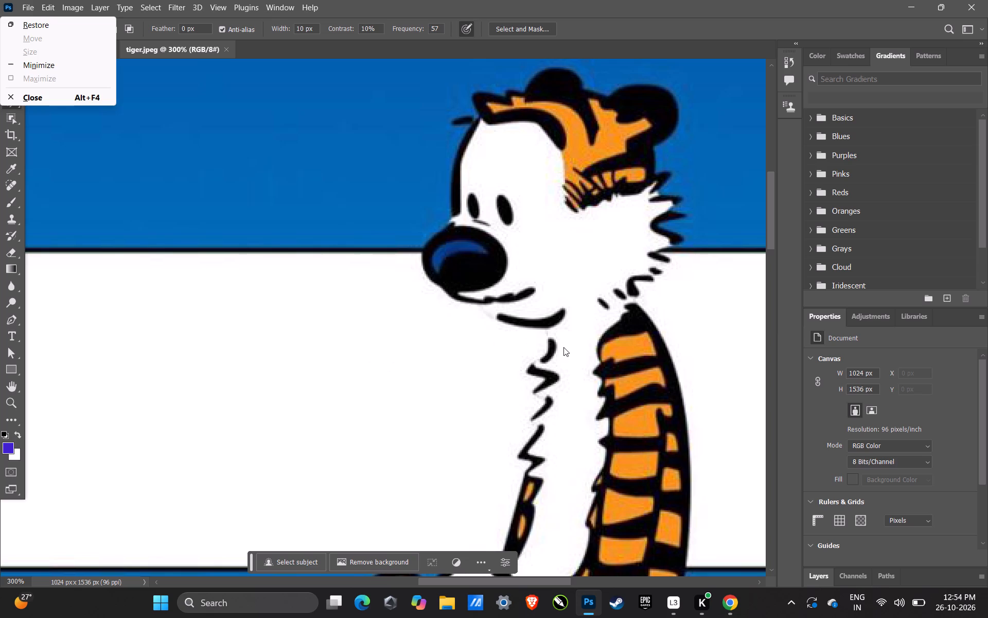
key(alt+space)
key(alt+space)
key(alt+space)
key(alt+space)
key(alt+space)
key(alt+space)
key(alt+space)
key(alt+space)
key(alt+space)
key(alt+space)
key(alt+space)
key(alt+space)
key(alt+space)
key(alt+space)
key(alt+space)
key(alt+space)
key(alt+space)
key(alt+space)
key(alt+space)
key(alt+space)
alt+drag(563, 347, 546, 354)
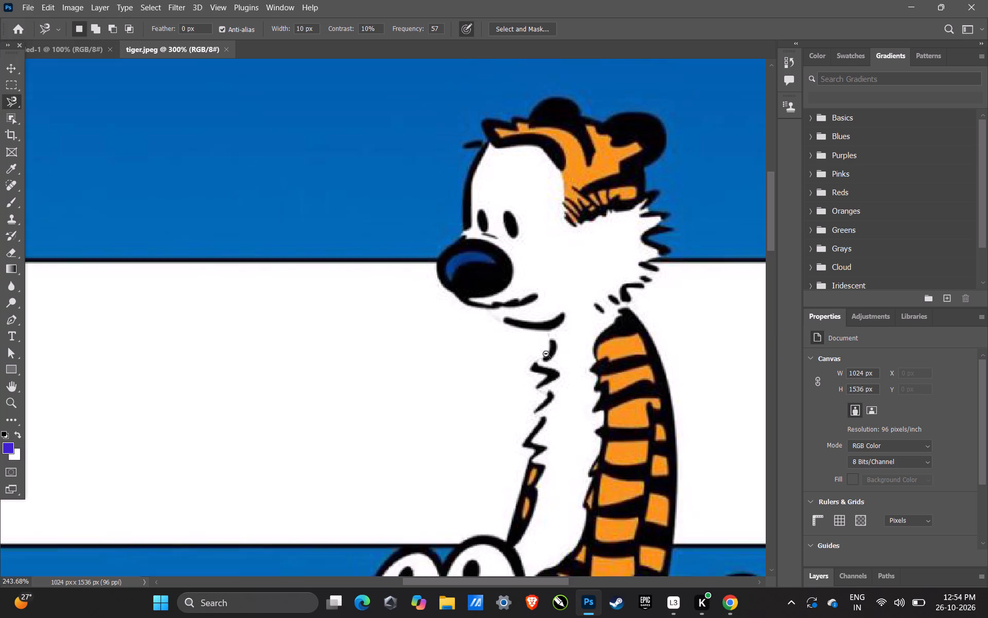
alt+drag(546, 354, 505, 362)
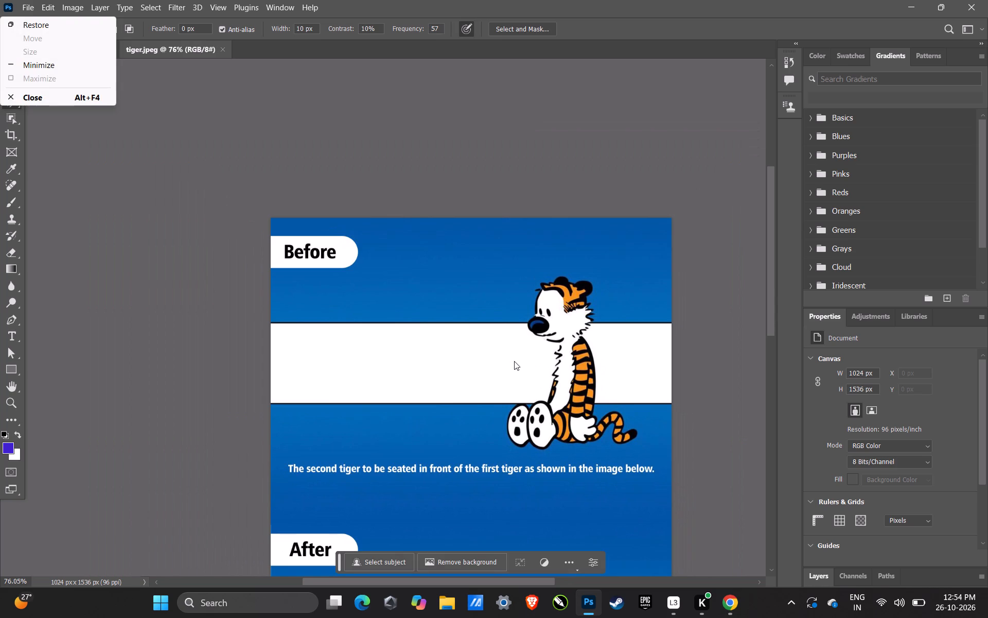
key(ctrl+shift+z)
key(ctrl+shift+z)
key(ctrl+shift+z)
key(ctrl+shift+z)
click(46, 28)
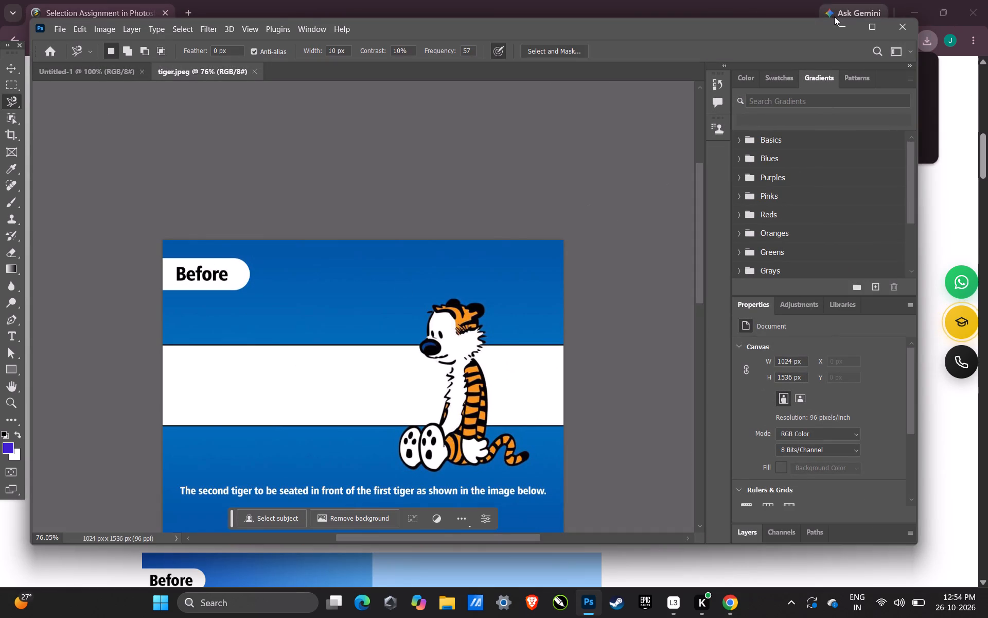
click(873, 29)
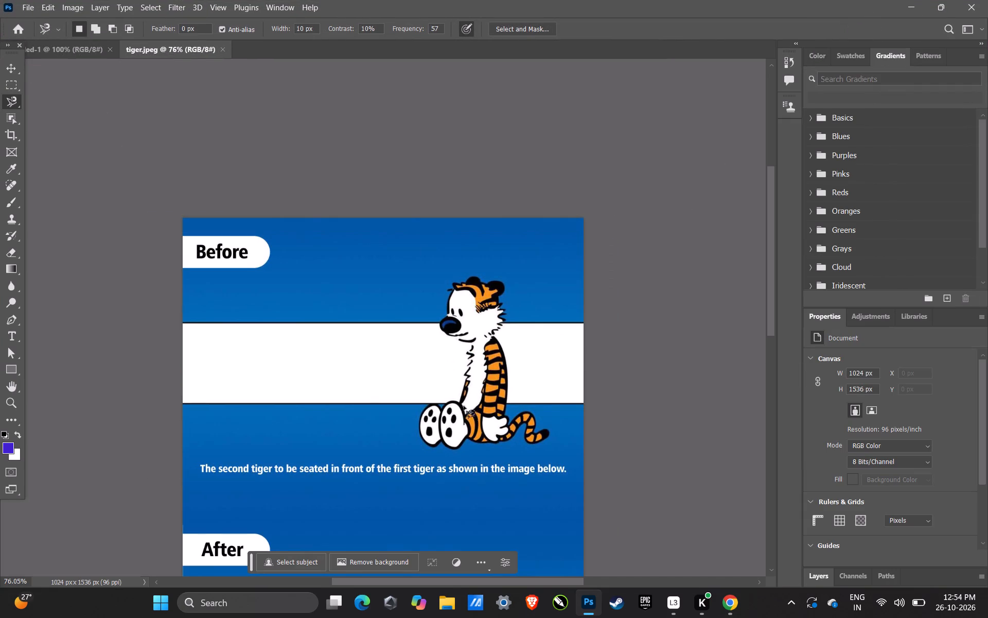
Undo the deselection and invert the recovered selection so that only the tiger is selected.
key(ctrl+z)
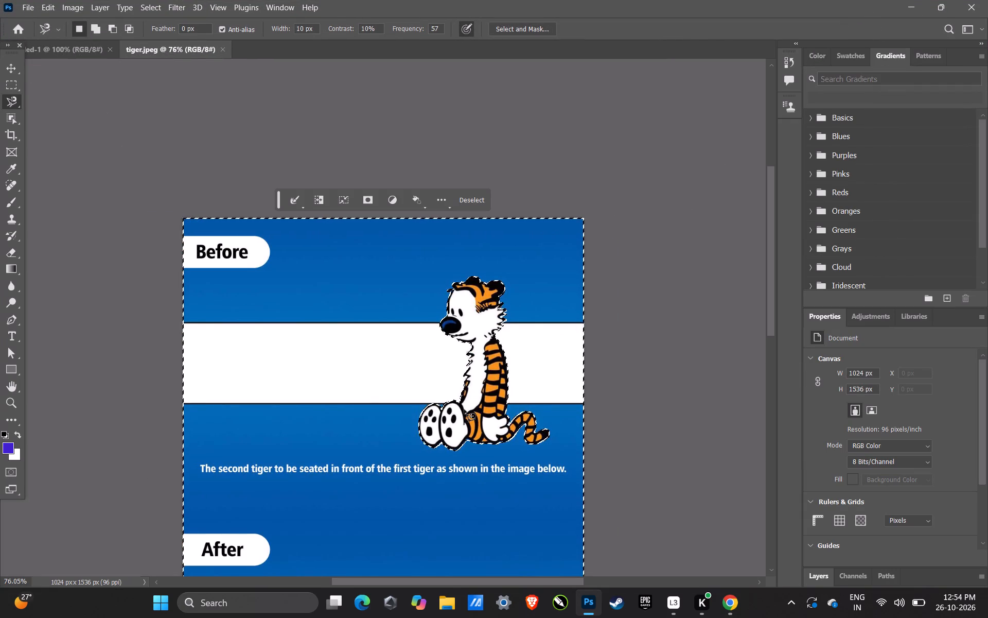
key(Return)
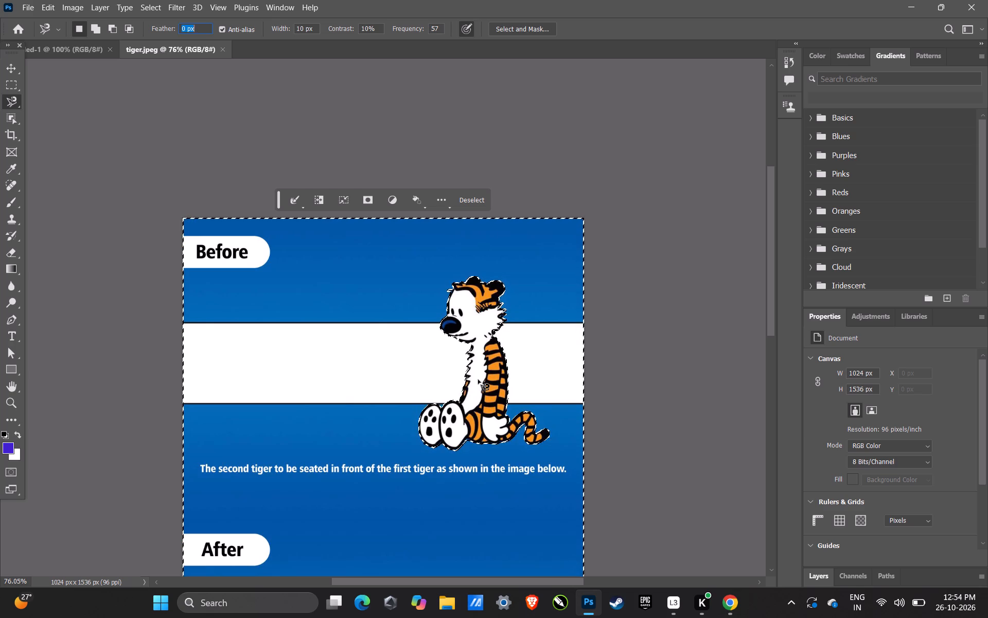
key(Return)
right_click(478, 384)
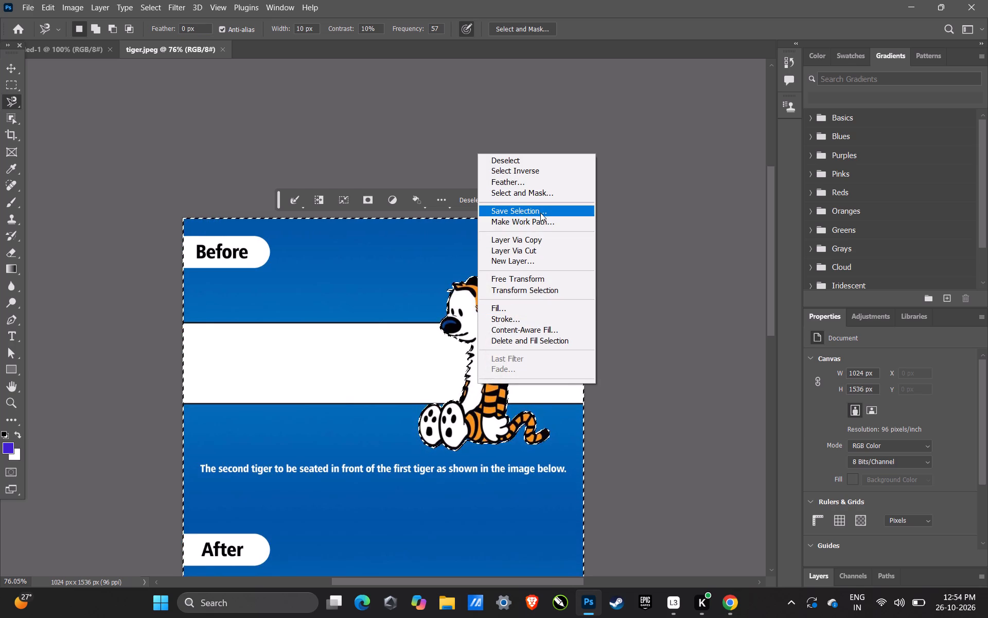
click(551, 168)
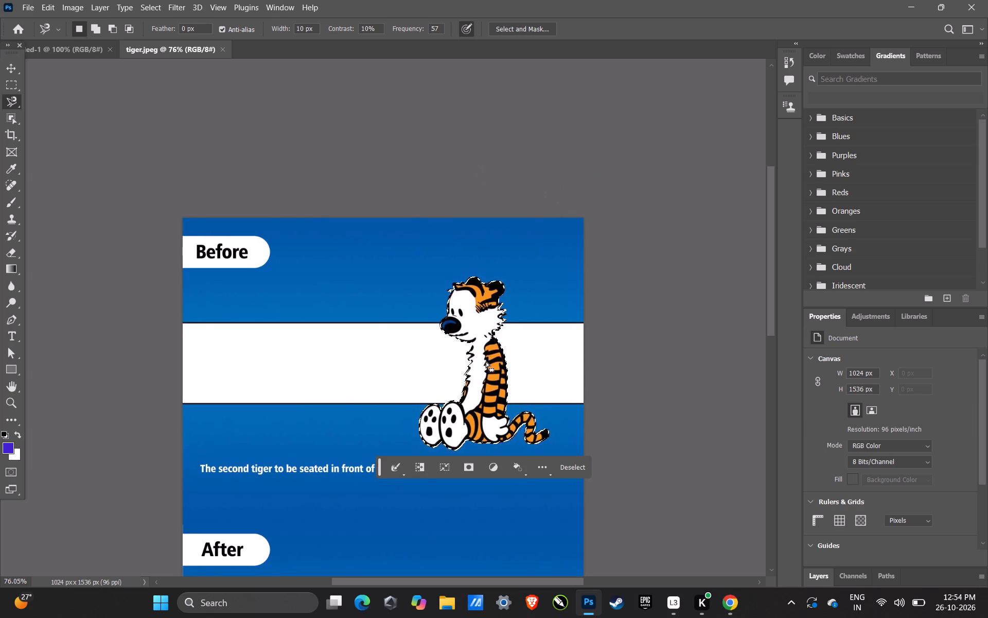
Move the tiger-shaped selection outline onto the empty area in front of the tiger in the Before picture.
drag(487, 366, 362, 357)
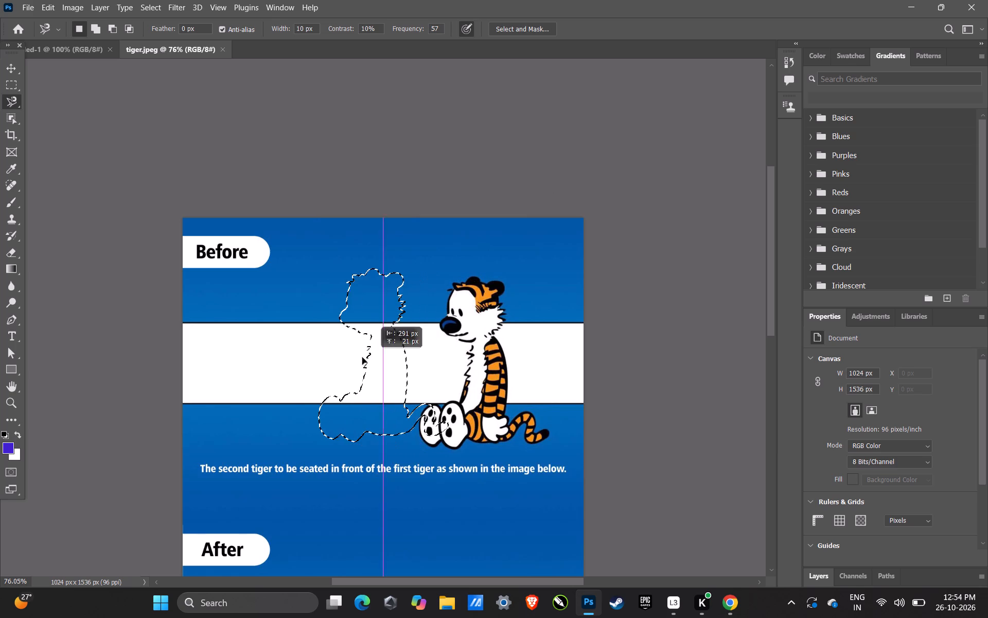
drag(362, 357, 302, 363)
Invert the moved selection and copy the selected area onto a new layer.
right_click(302, 363)
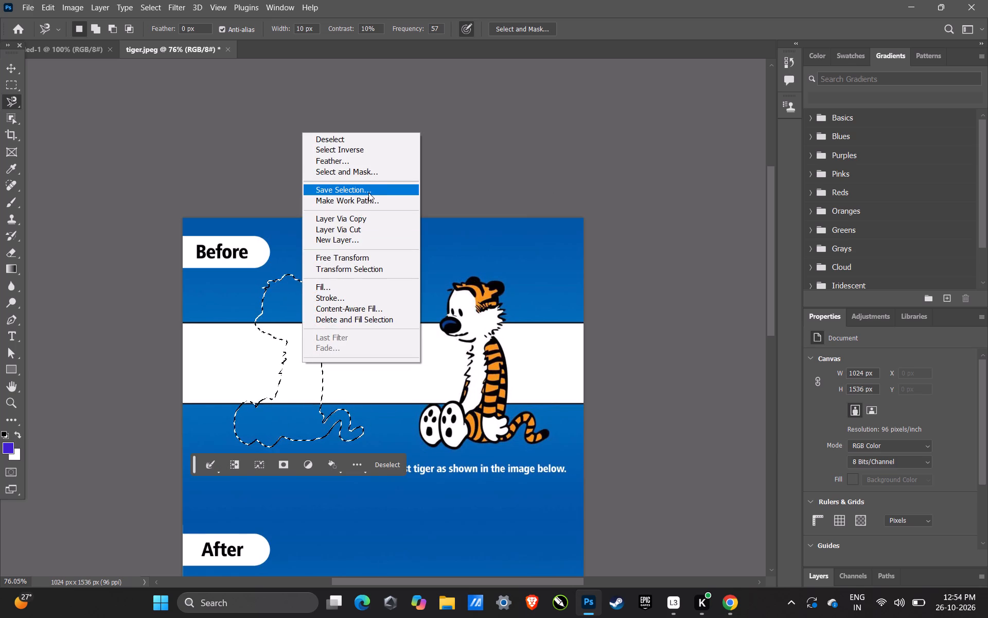
click(364, 152)
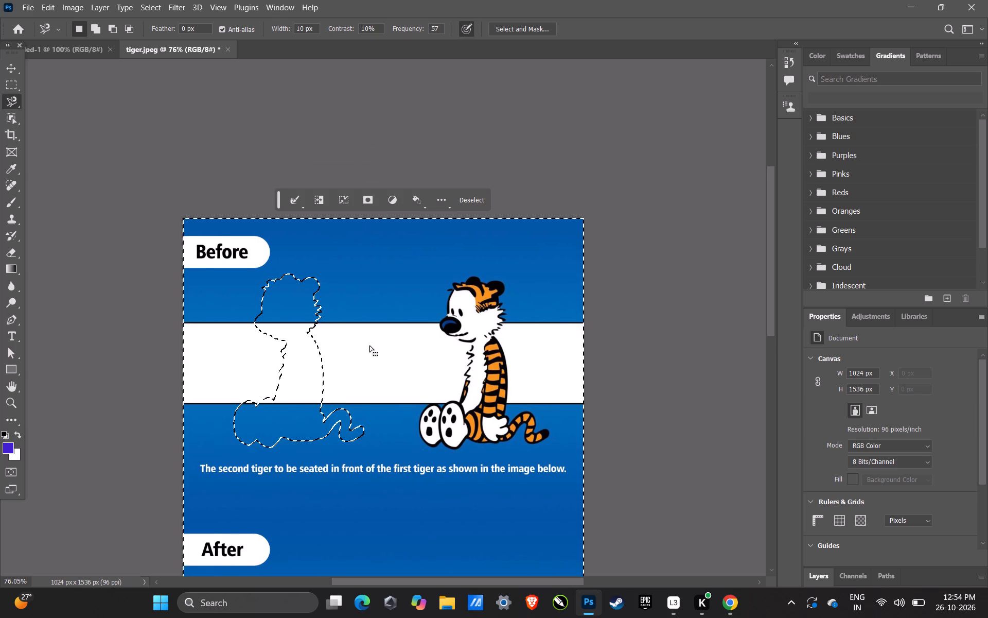
scroll(369, 346, down, 7)
scroll(369, 346, up, 2)
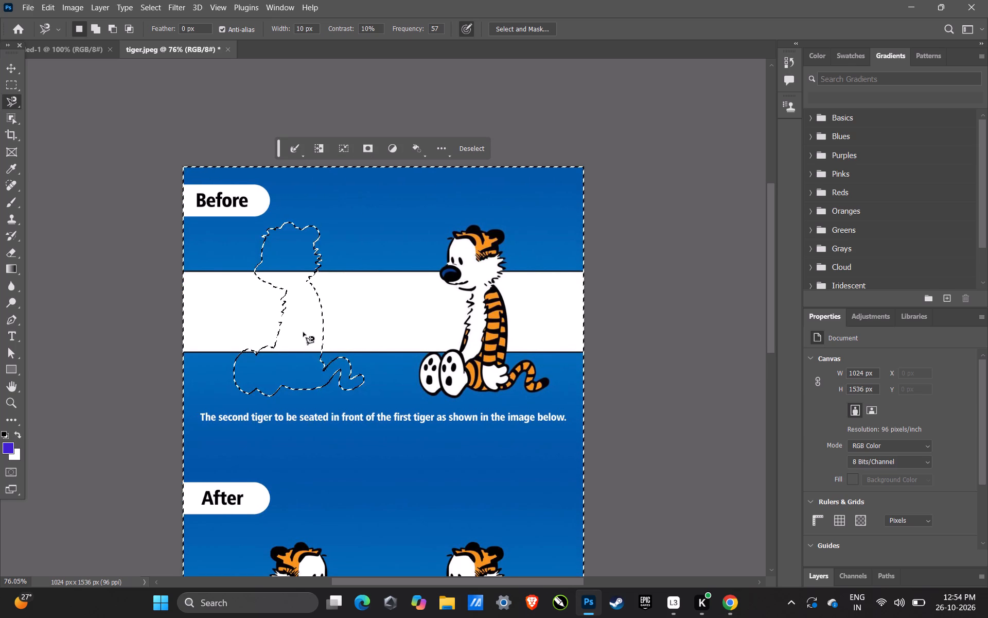
key(Return)
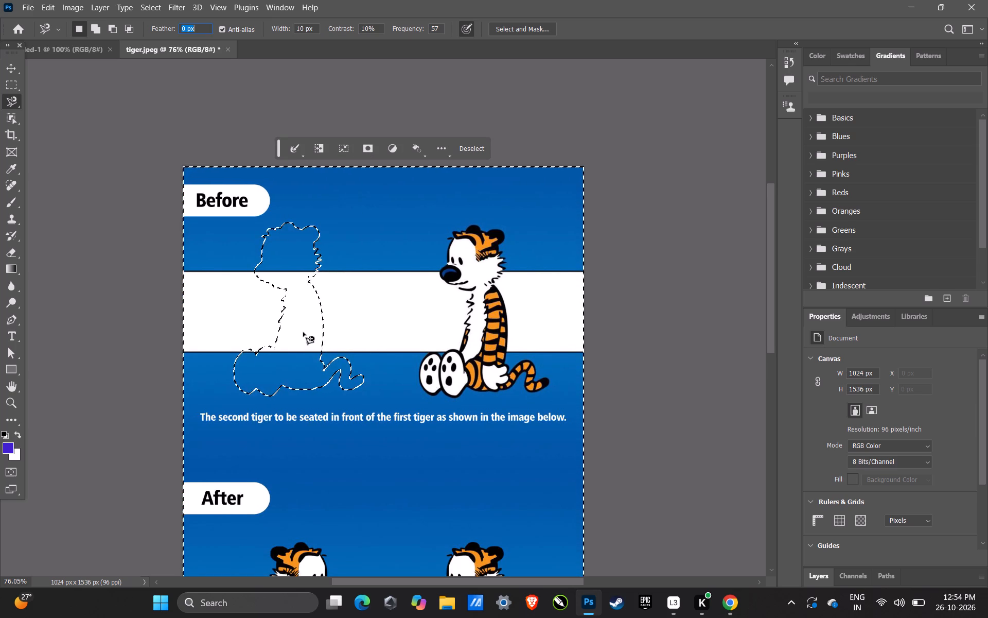
key(Return)
key(Return)
key(ctrl+j)
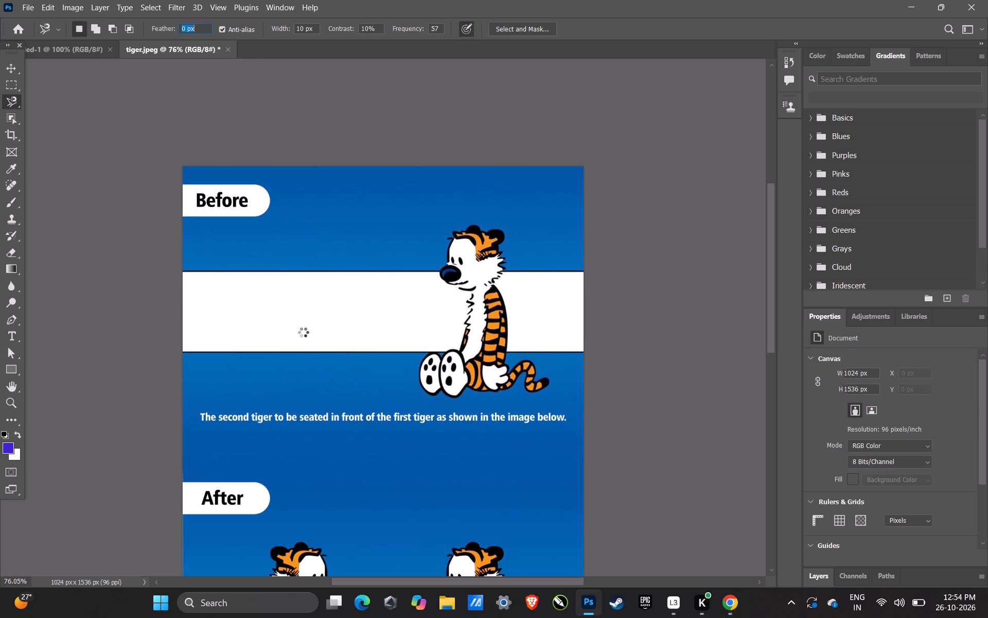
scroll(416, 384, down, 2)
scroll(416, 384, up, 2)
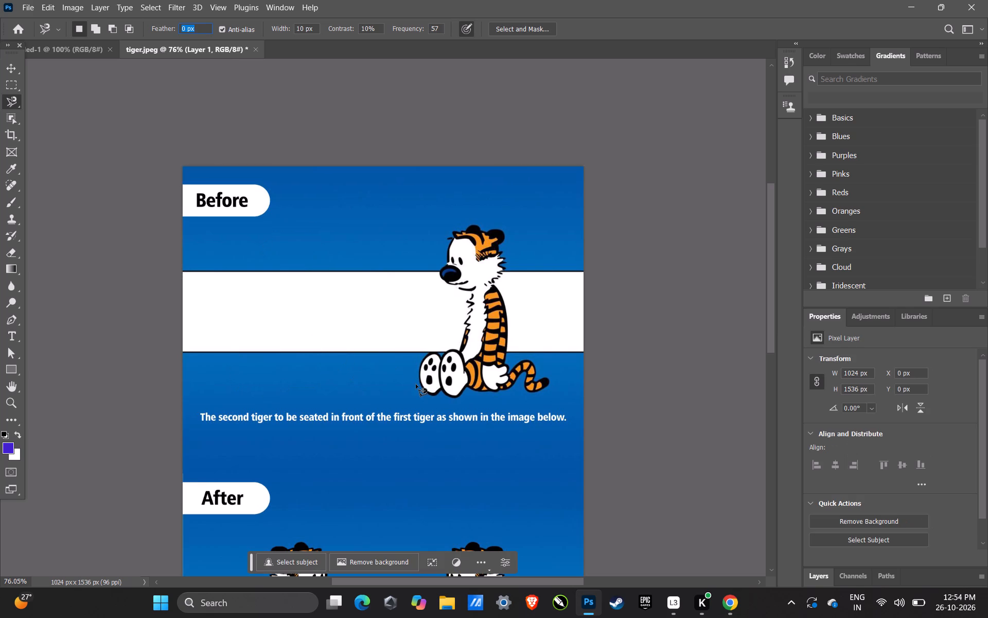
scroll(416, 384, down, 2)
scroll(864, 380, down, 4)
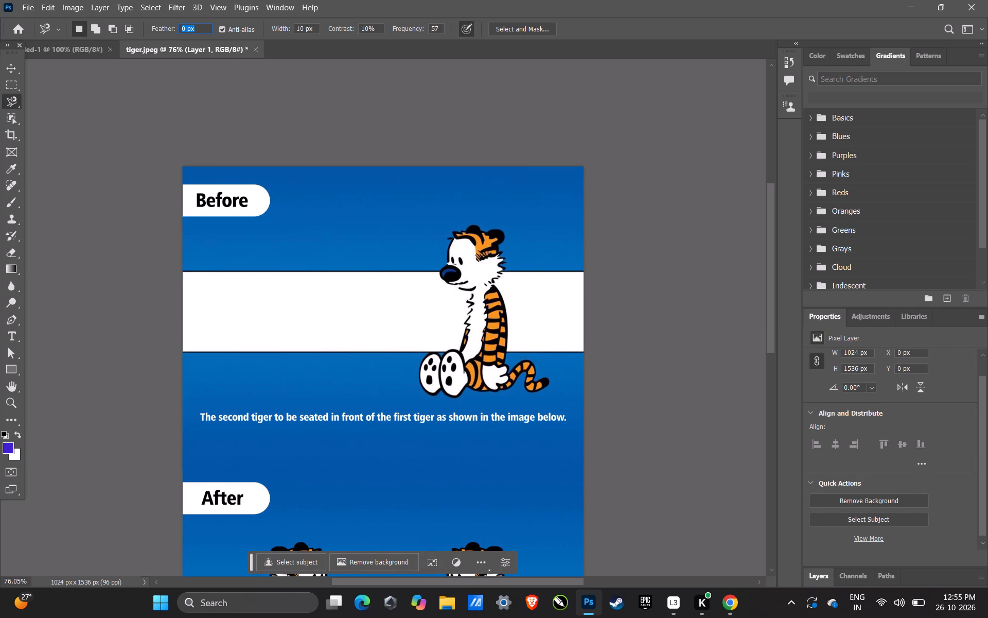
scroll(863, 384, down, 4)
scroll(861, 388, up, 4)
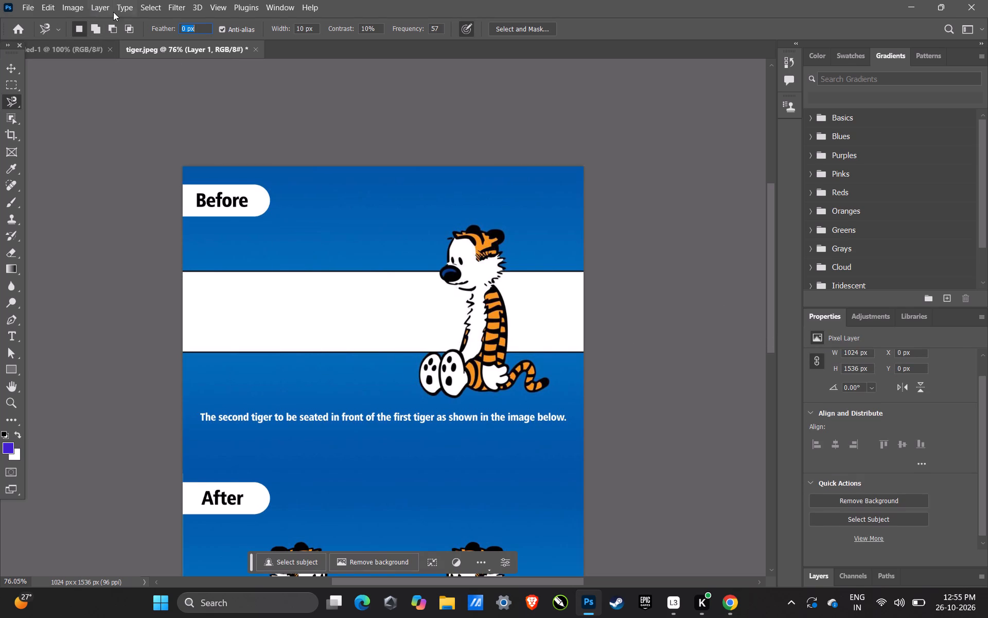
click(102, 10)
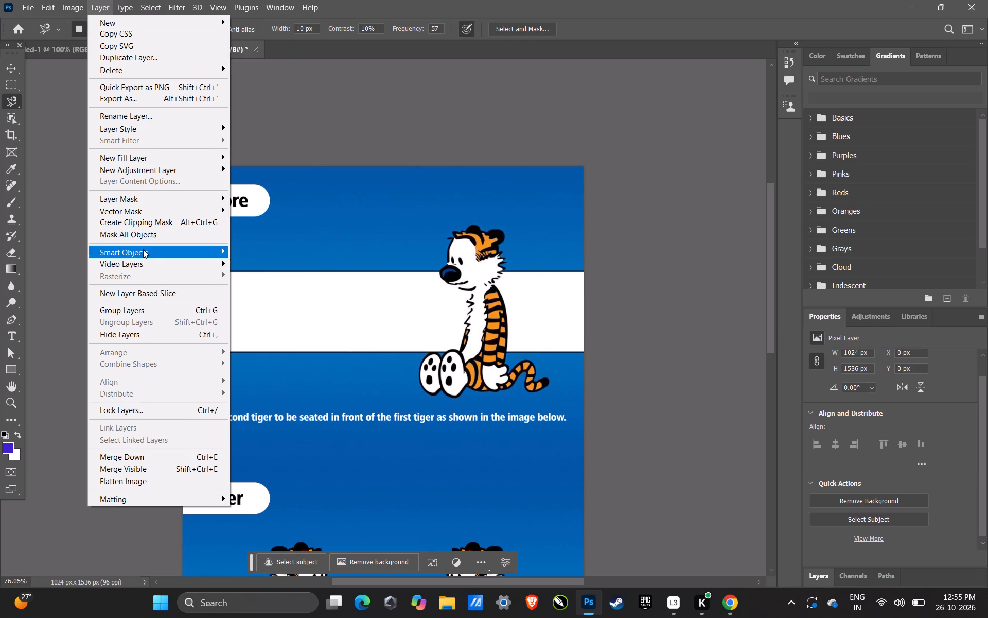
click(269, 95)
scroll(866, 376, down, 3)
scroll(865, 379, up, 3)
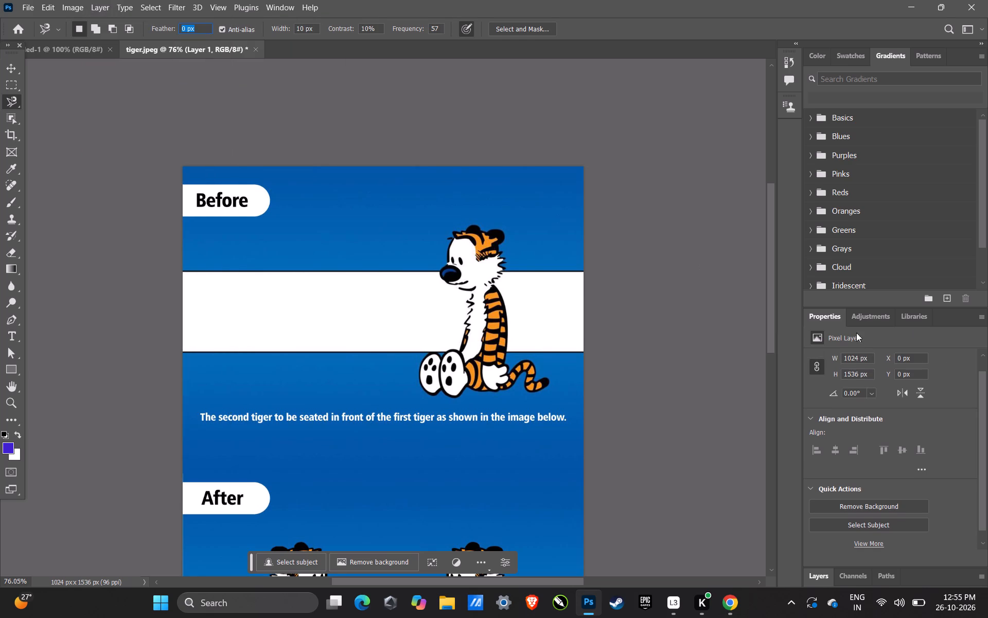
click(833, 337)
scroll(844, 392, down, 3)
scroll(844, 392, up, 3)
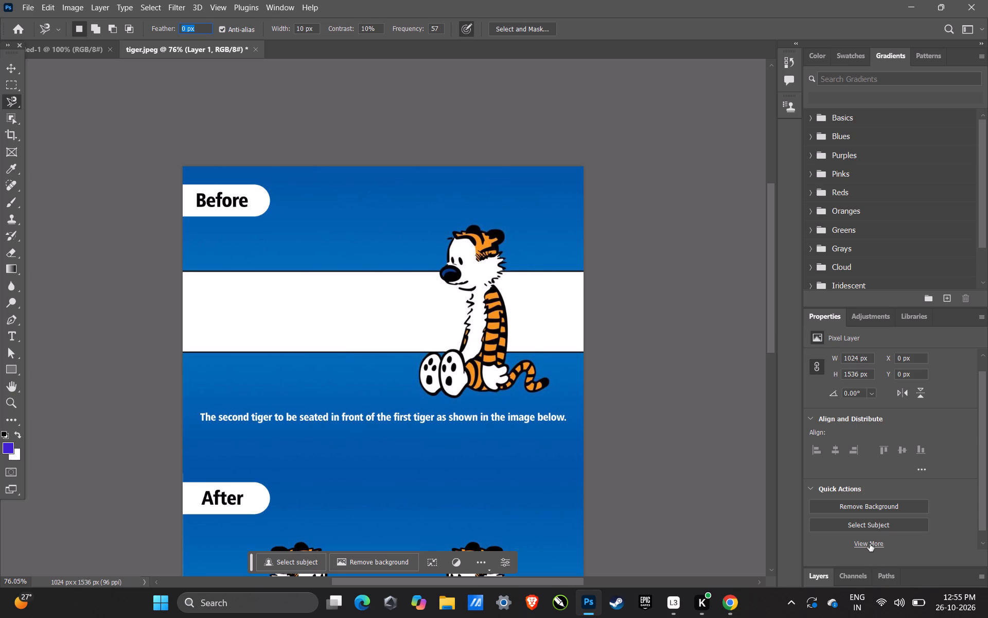
View the additional Quick Actions in the Discover window.
click(870, 544)
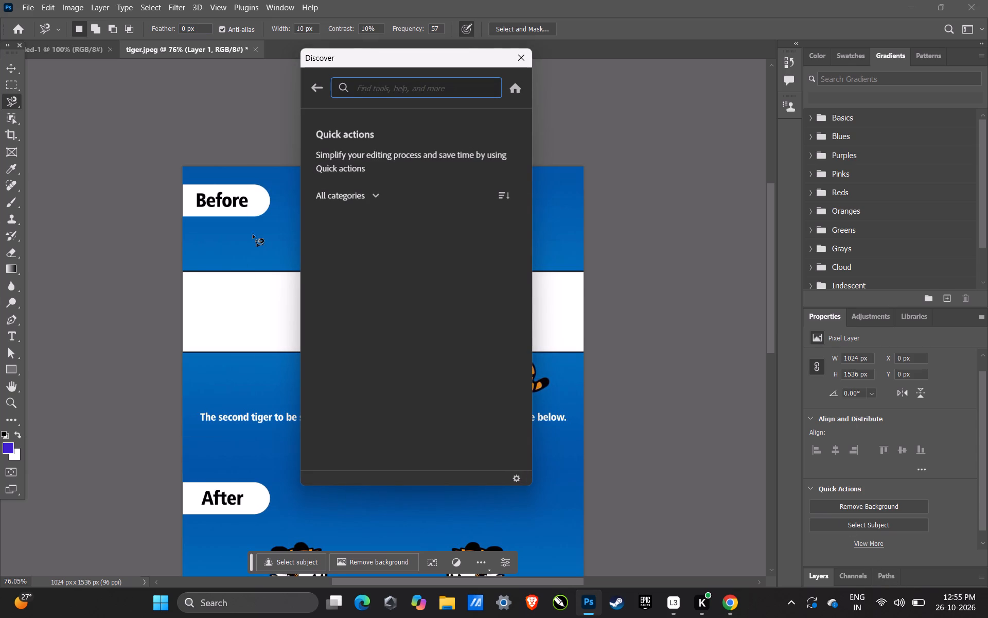
click(615, 262)
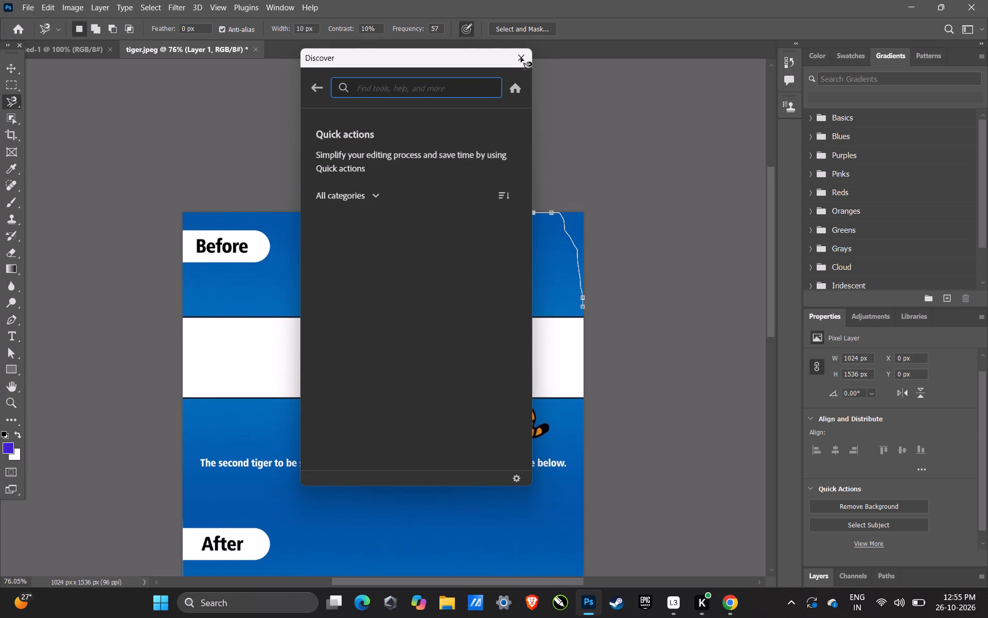
click(521, 58)
click(522, 56)
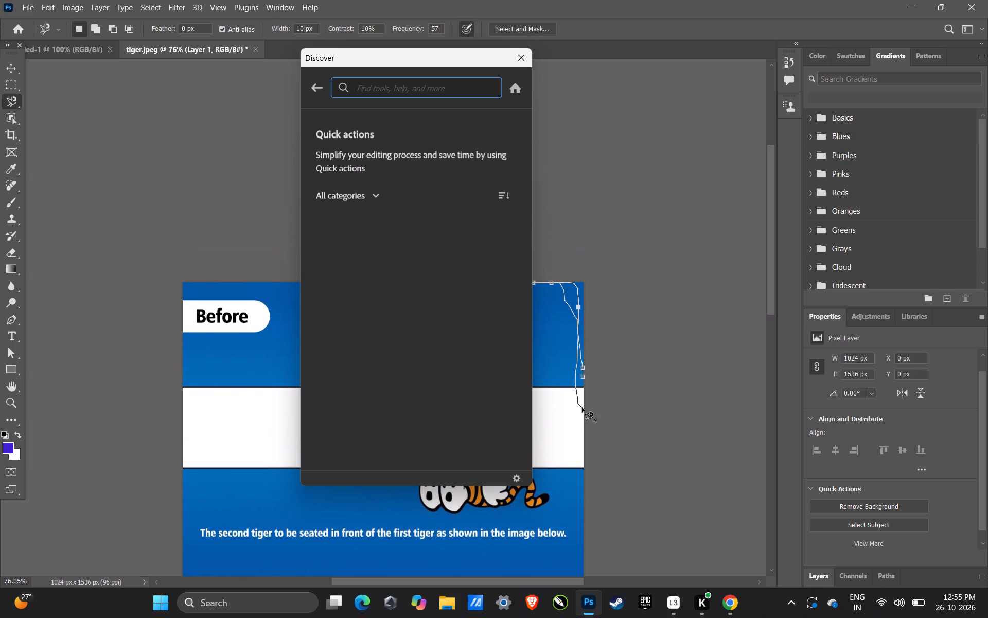
Try to remove the stray Magnetic Lasso points and close the Discover window.
key(ctrl+z)
key(ctrl+z)
key(ctrl+z)
key(Delete)
key(Delete)
key(Delete)
key(Delete)
key(Delete)
key(Delete)
key(Delete)
key(Delete)
key(Delete)
key(Delete)
key(Delete)
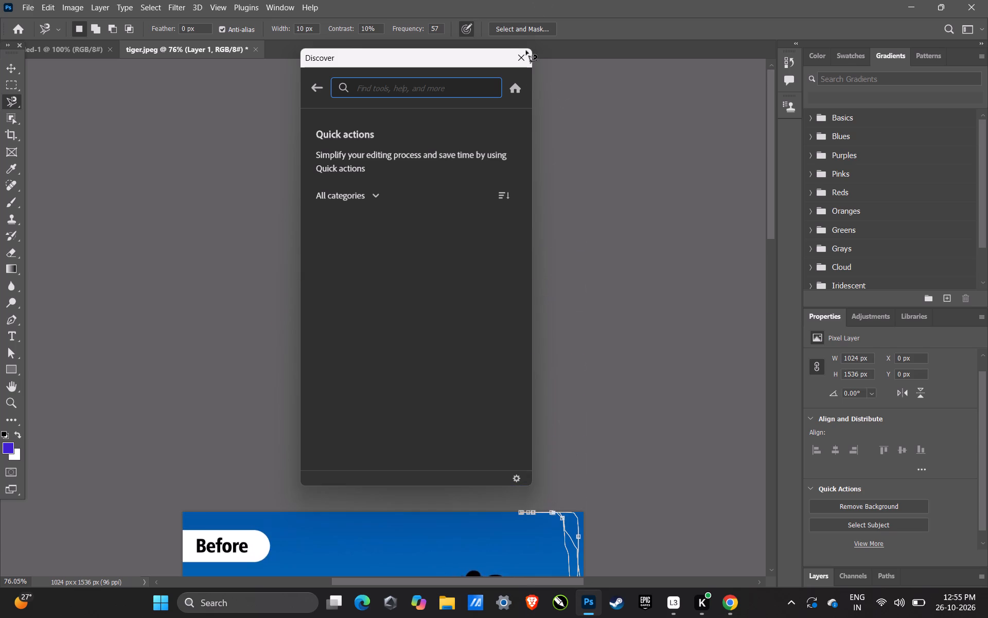
triple_click(521, 61)
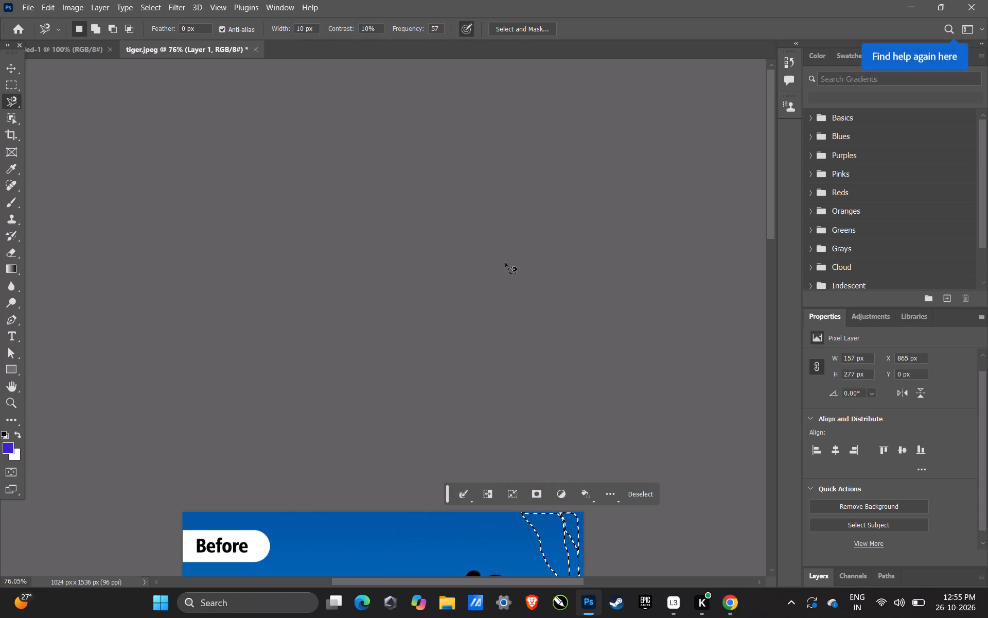
Delete the lasso-selected area at the Before picture's upper right corner from the copied layer.
scroll(545, 513, down, 11)
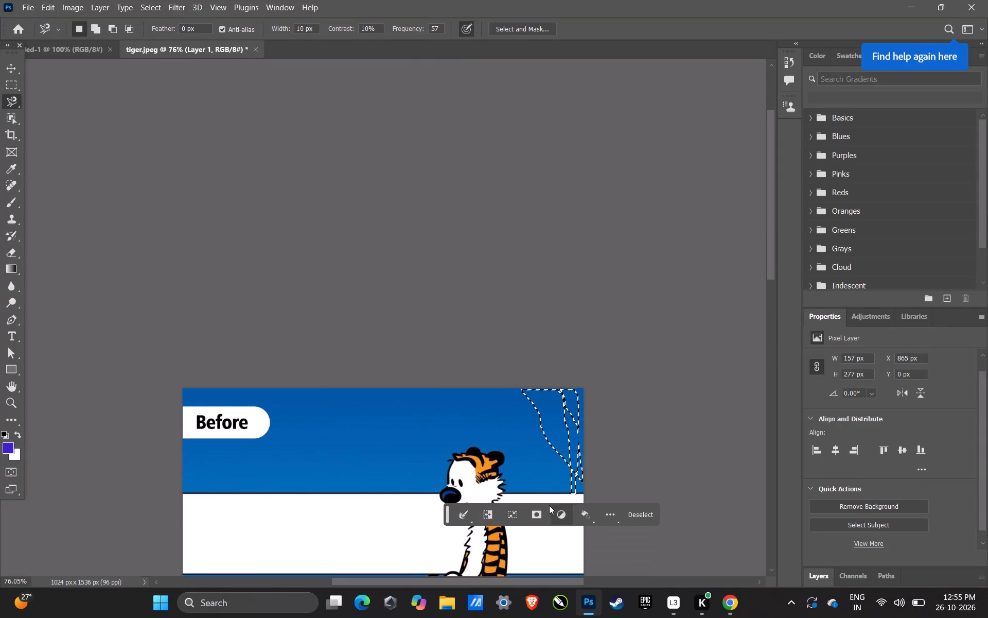
scroll(549, 505, down, 7)
key(Delete)
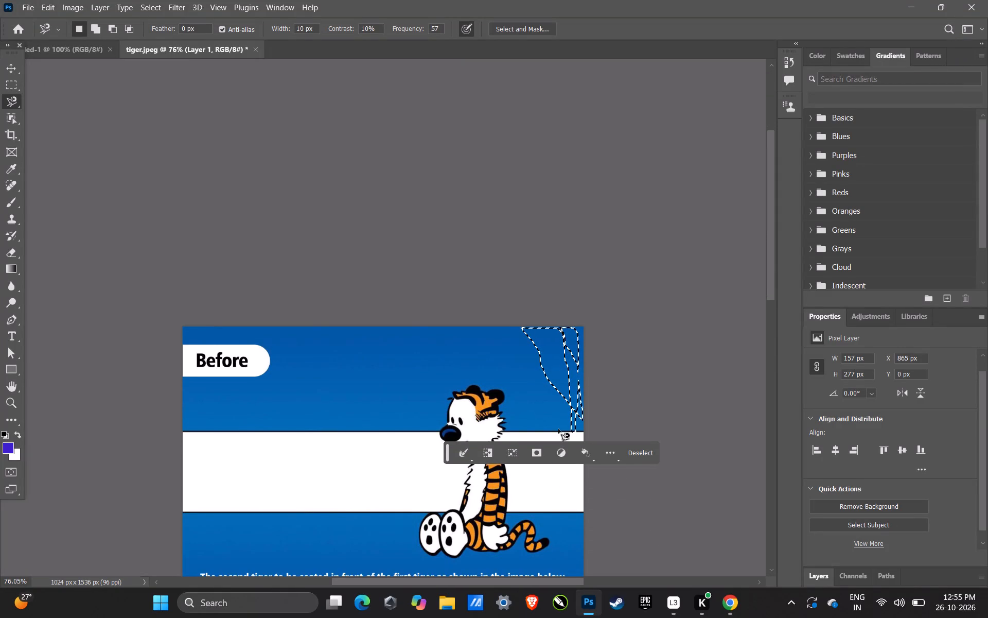
Select a tiny area behind the tiger's head with the Magnetic Lasso and delete it from the copied layer.
click(516, 414)
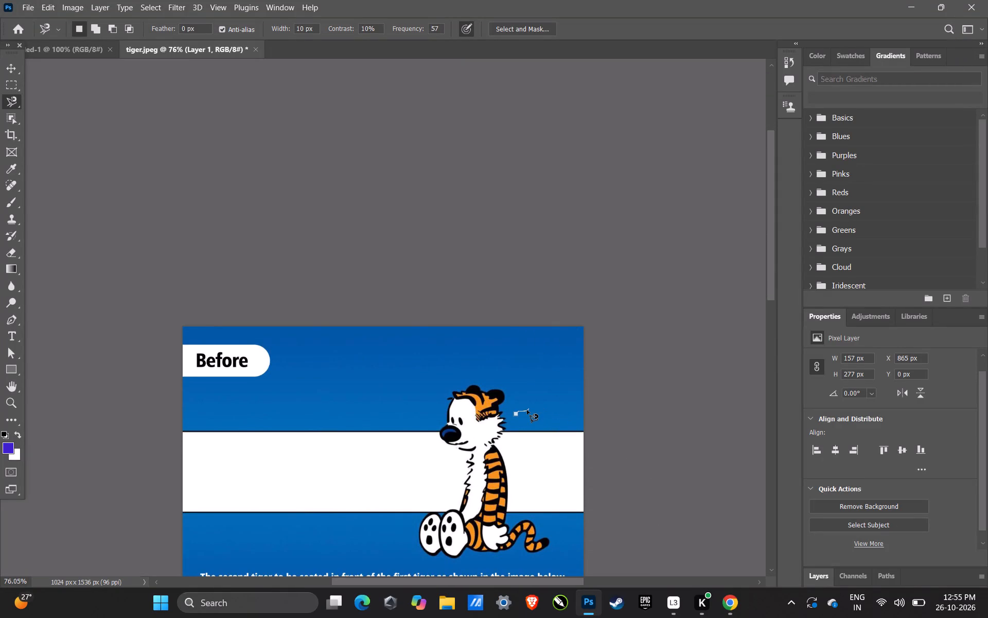
click(527, 410)
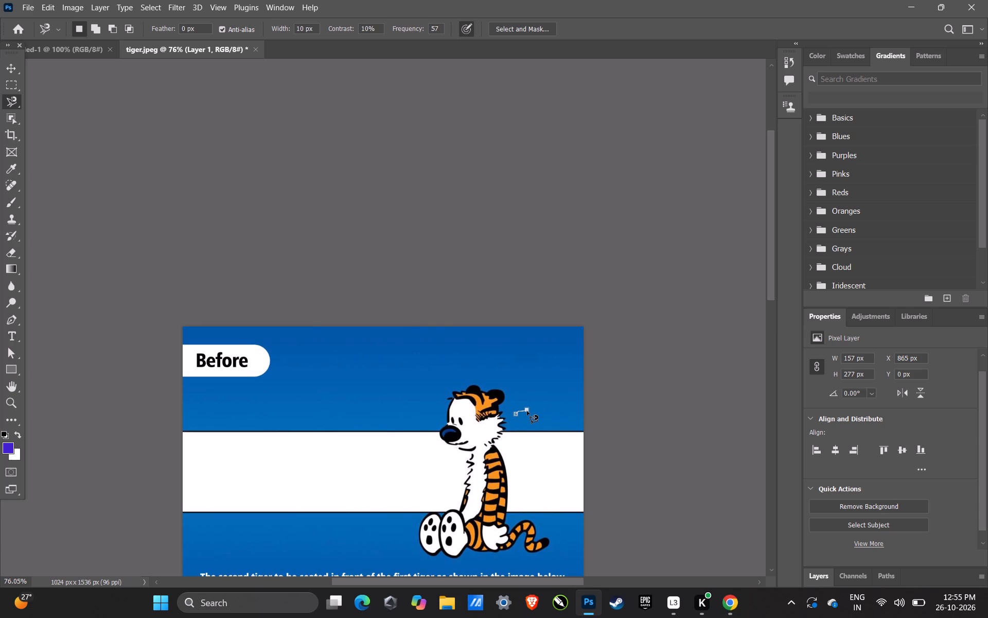
double_click(527, 411)
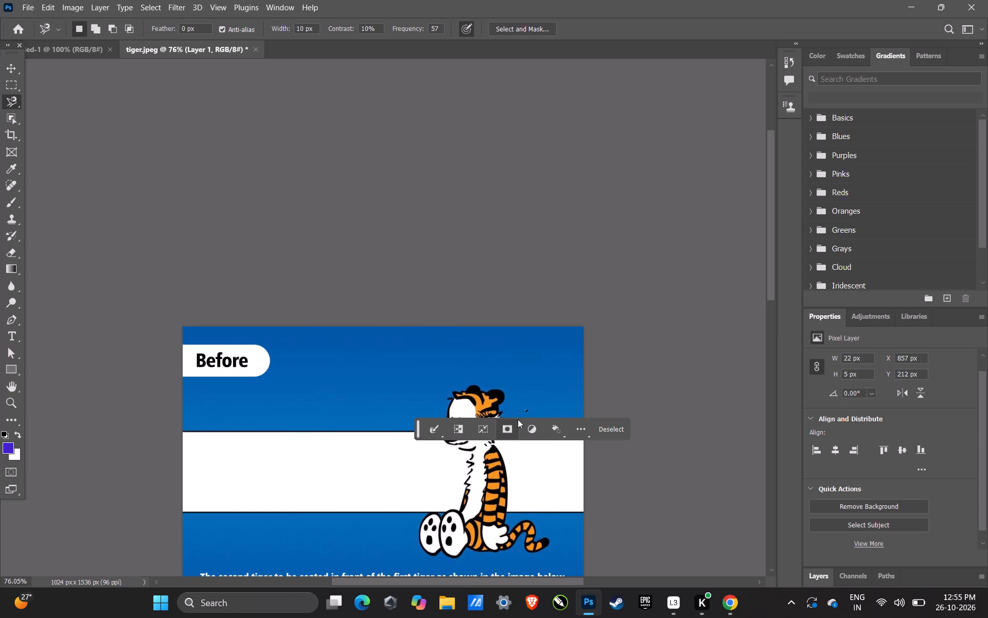
key(Delete)
click(13, 71)
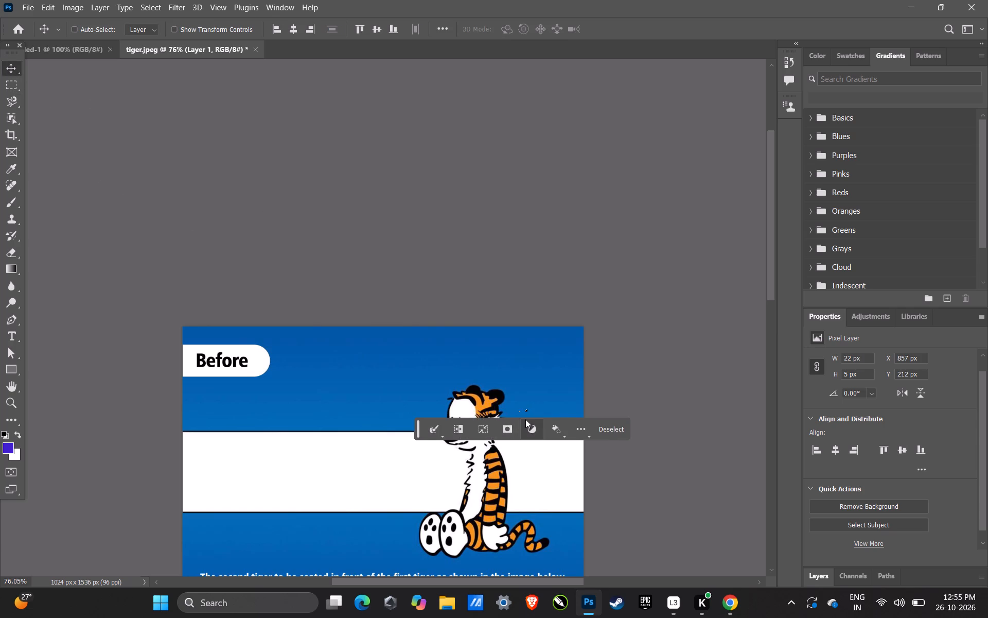
key(Delete)
Move the copied layer about 29 px down over the Before picture.
drag(523, 410, 514, 415)
drag(510, 404, 521, 416)
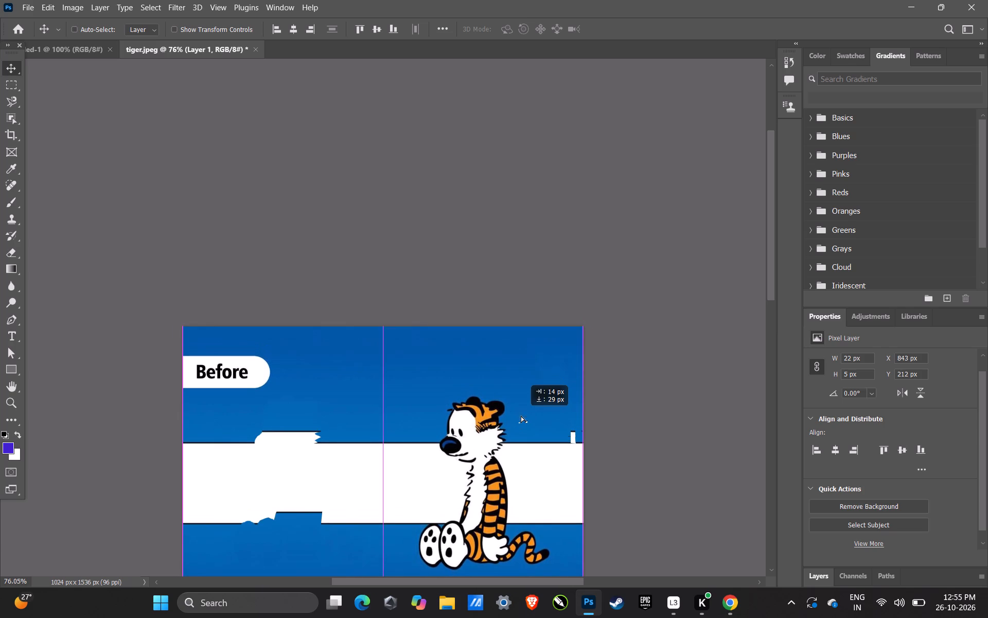
drag(521, 416, 513, 411)
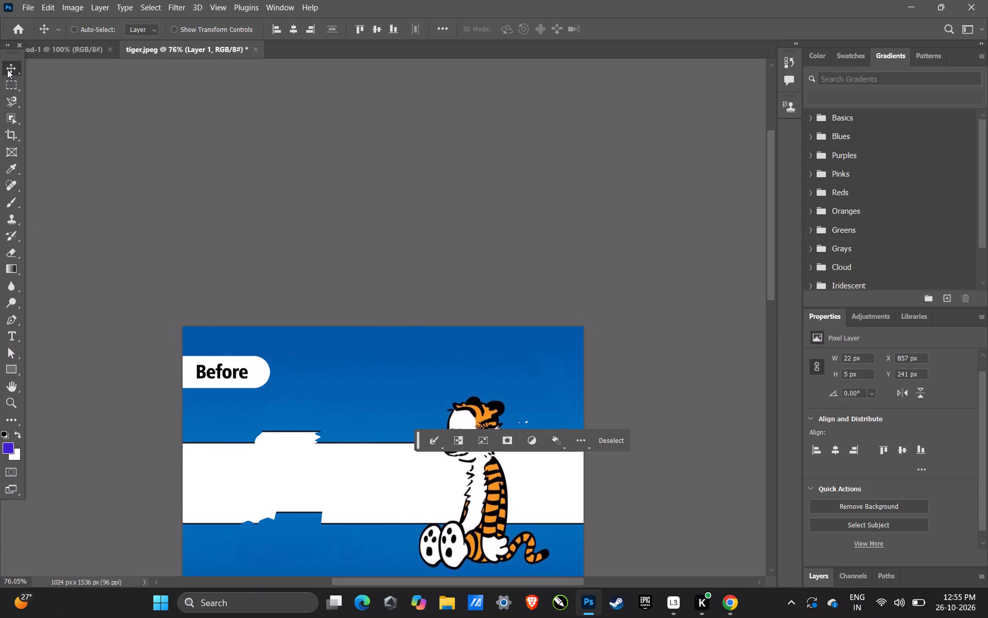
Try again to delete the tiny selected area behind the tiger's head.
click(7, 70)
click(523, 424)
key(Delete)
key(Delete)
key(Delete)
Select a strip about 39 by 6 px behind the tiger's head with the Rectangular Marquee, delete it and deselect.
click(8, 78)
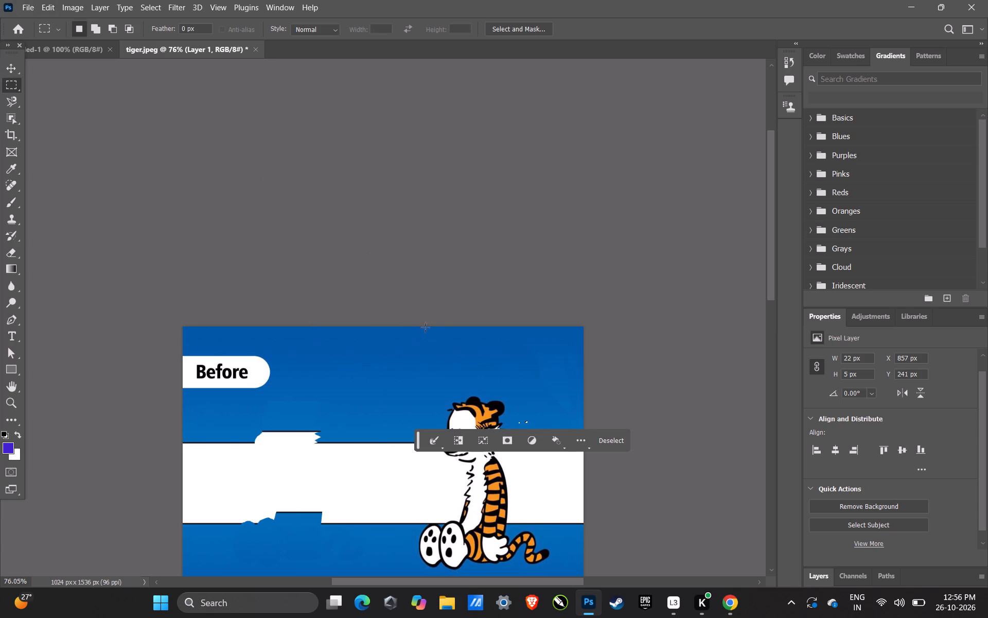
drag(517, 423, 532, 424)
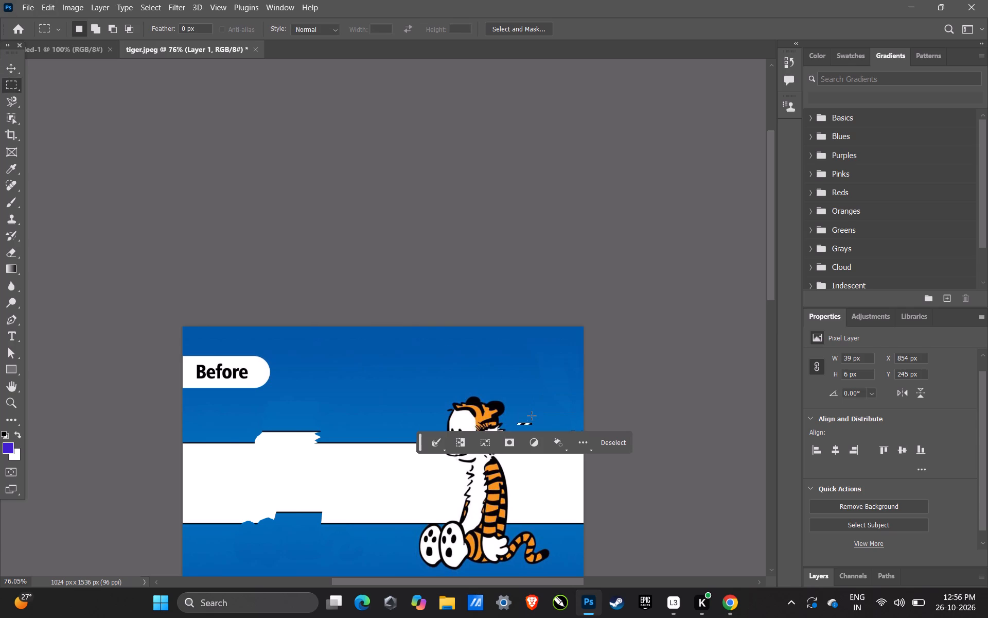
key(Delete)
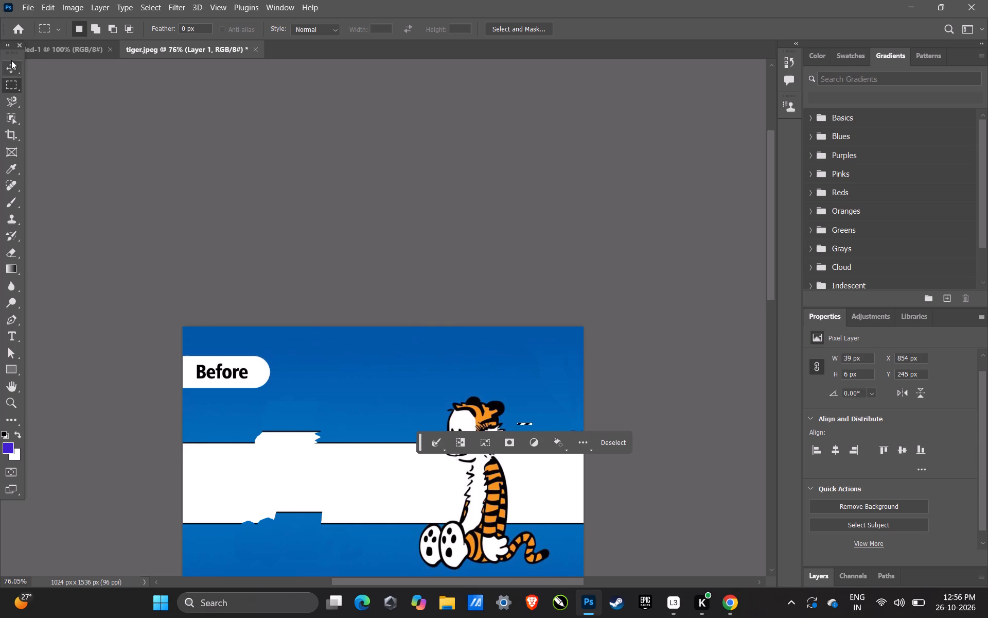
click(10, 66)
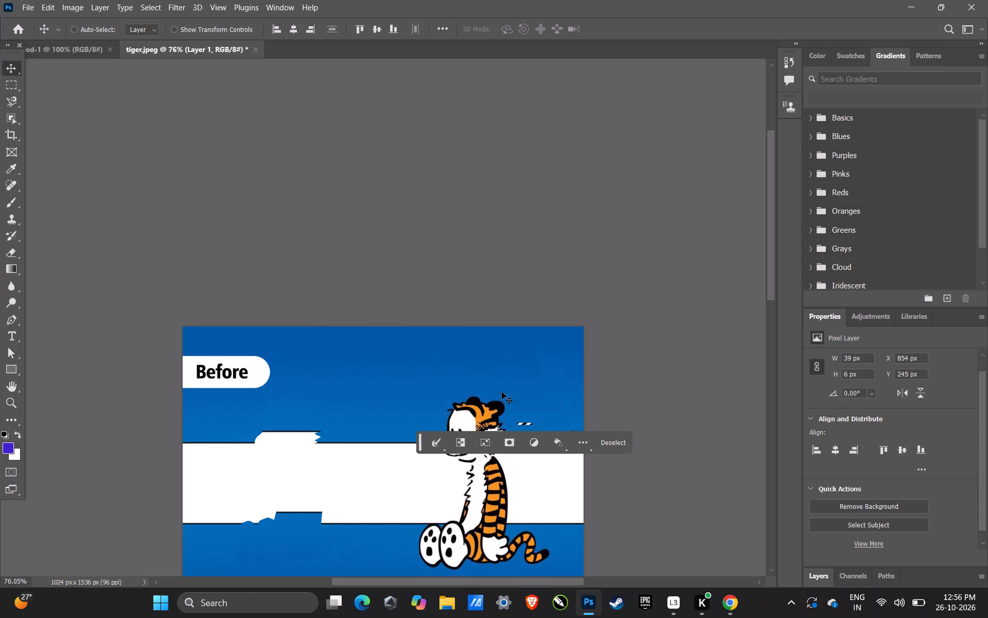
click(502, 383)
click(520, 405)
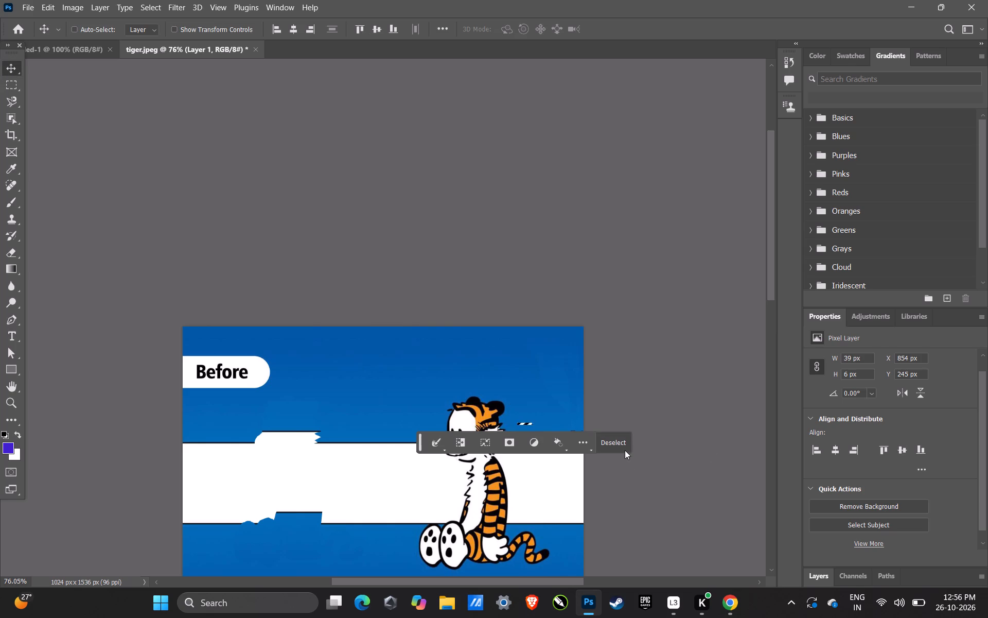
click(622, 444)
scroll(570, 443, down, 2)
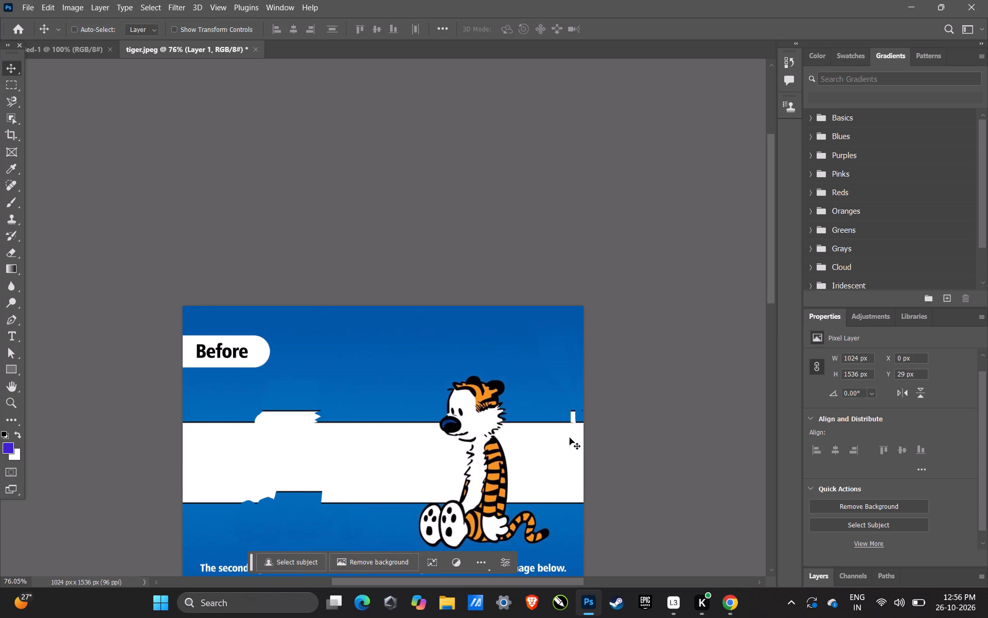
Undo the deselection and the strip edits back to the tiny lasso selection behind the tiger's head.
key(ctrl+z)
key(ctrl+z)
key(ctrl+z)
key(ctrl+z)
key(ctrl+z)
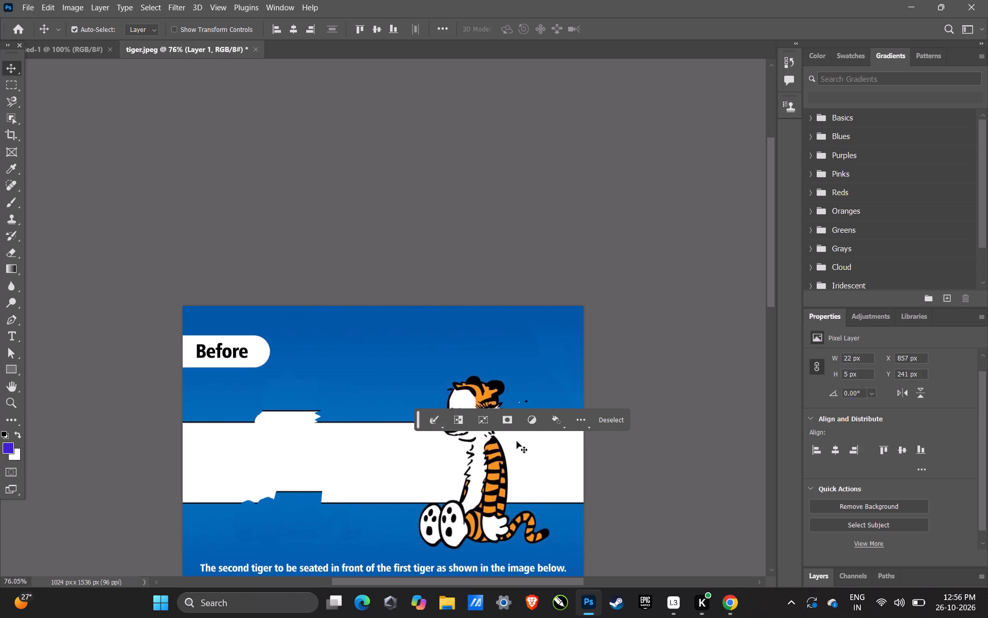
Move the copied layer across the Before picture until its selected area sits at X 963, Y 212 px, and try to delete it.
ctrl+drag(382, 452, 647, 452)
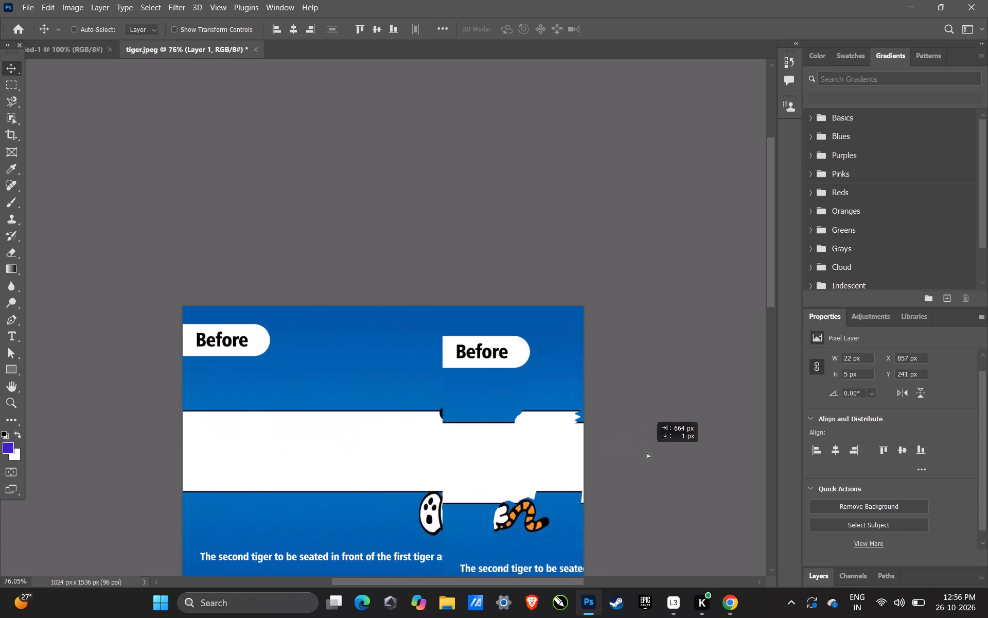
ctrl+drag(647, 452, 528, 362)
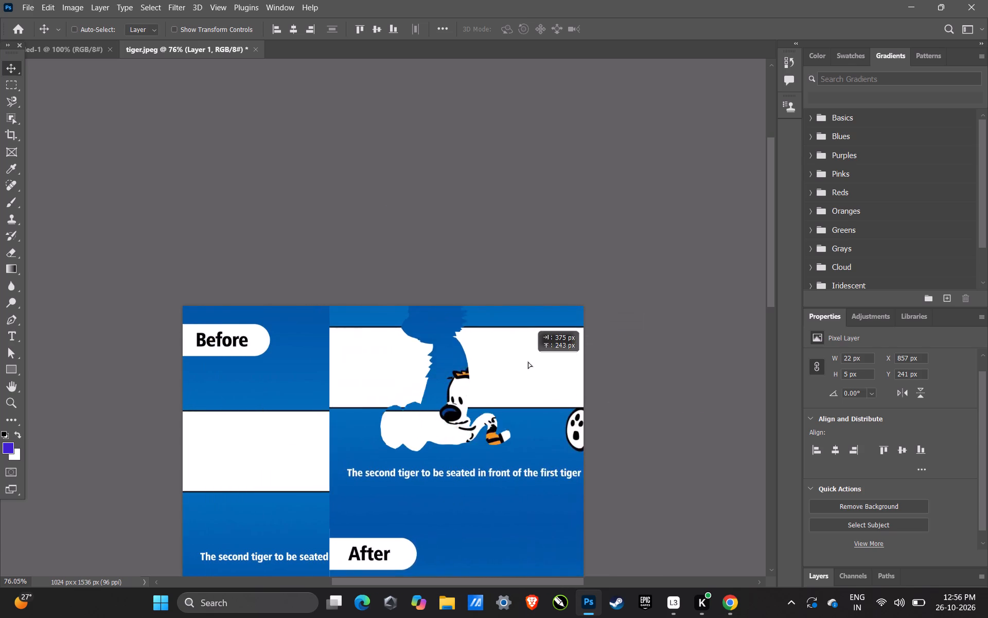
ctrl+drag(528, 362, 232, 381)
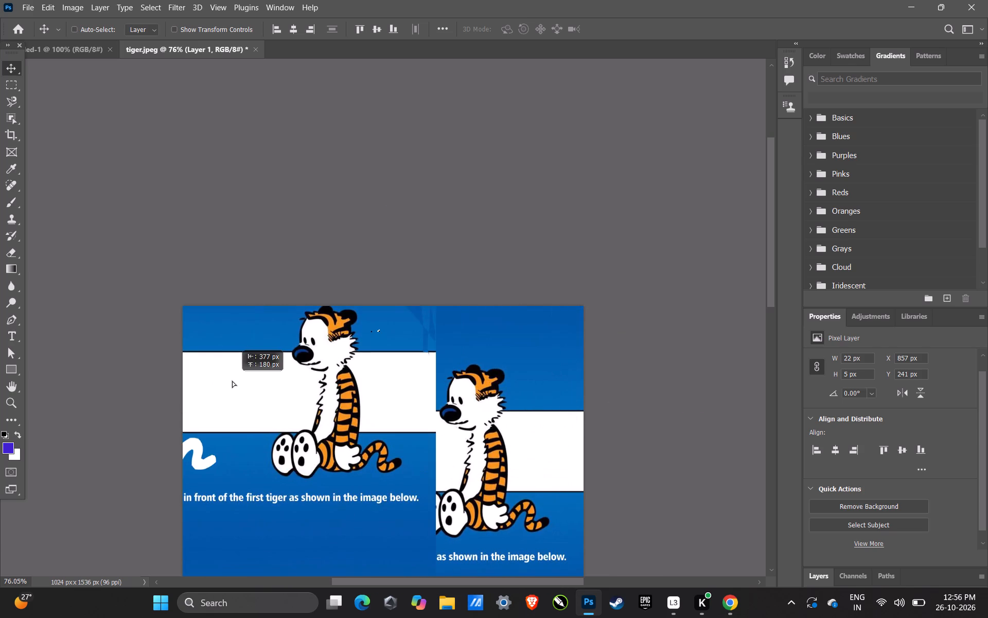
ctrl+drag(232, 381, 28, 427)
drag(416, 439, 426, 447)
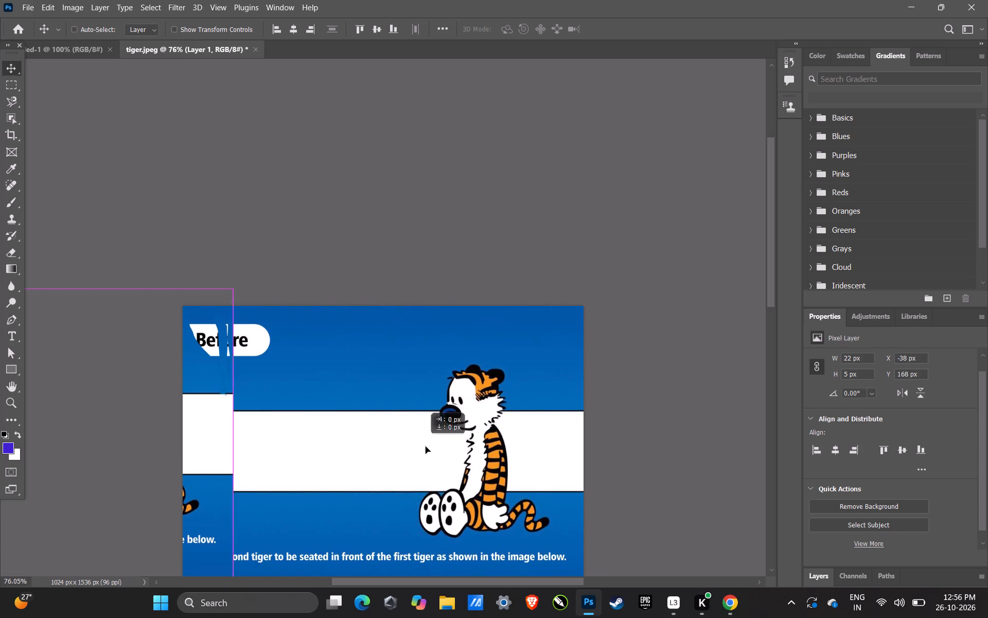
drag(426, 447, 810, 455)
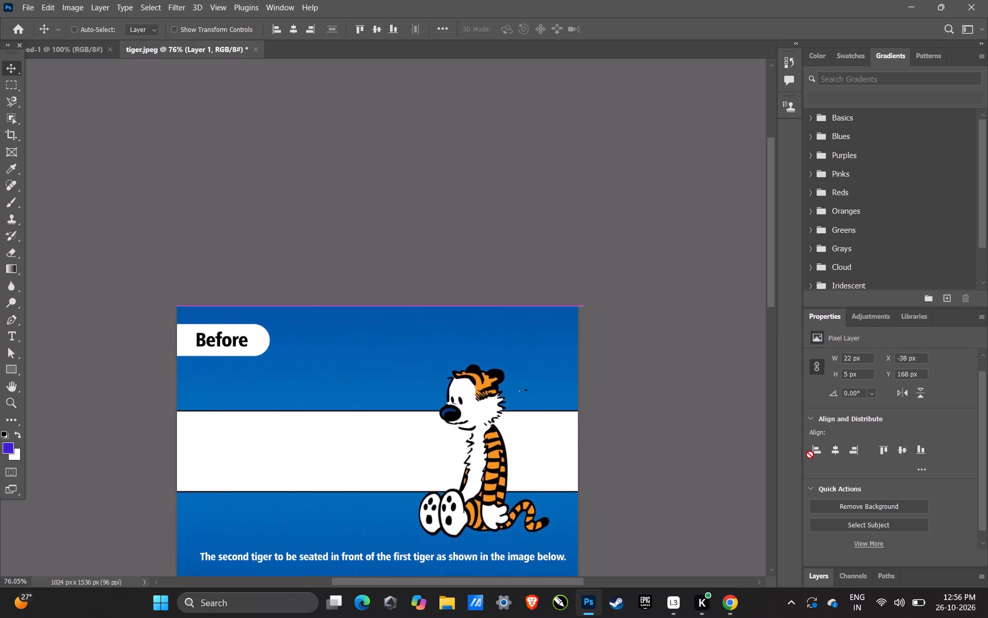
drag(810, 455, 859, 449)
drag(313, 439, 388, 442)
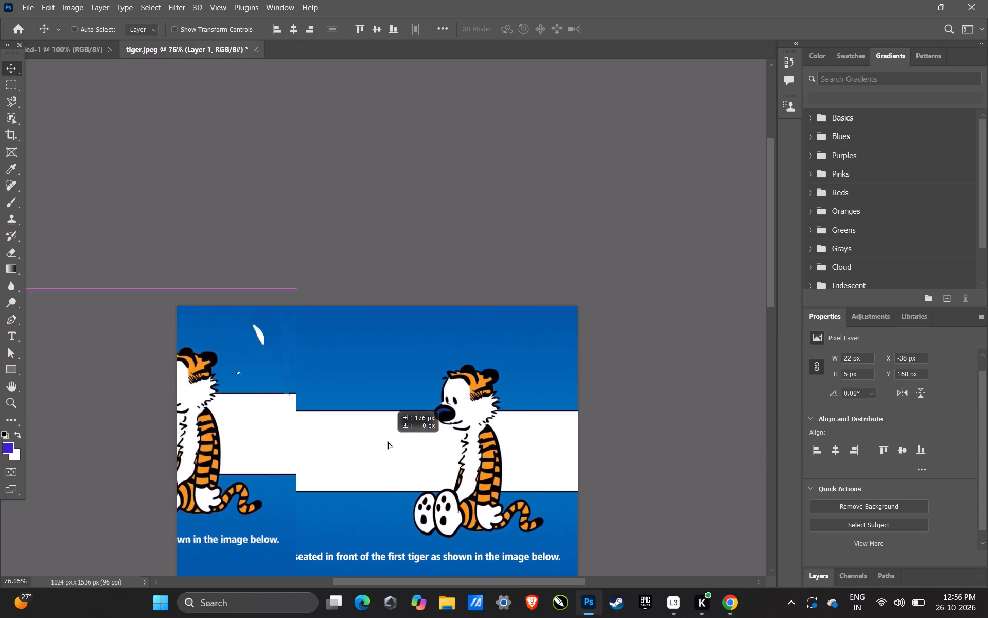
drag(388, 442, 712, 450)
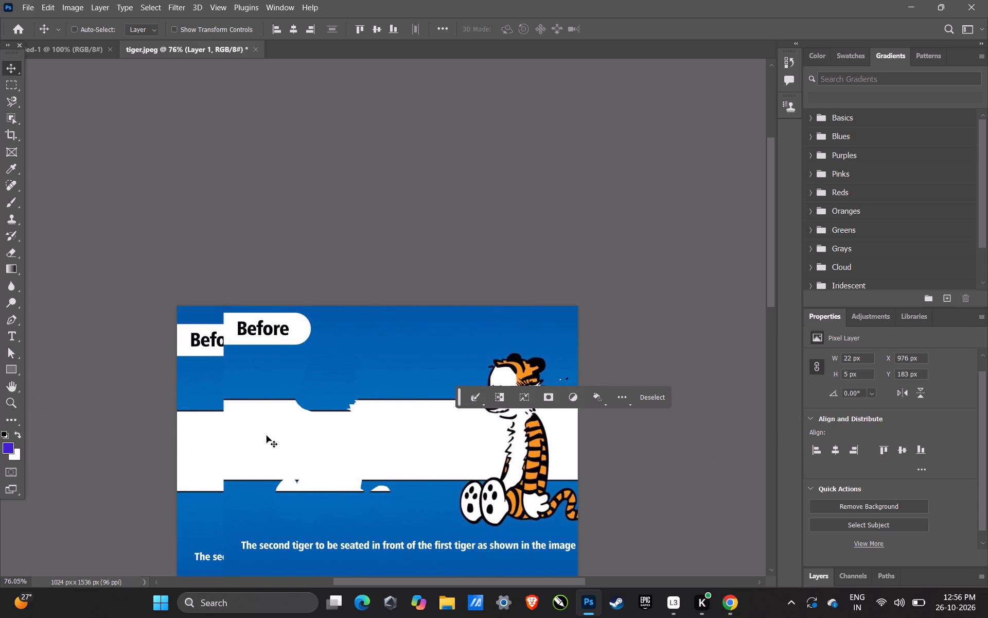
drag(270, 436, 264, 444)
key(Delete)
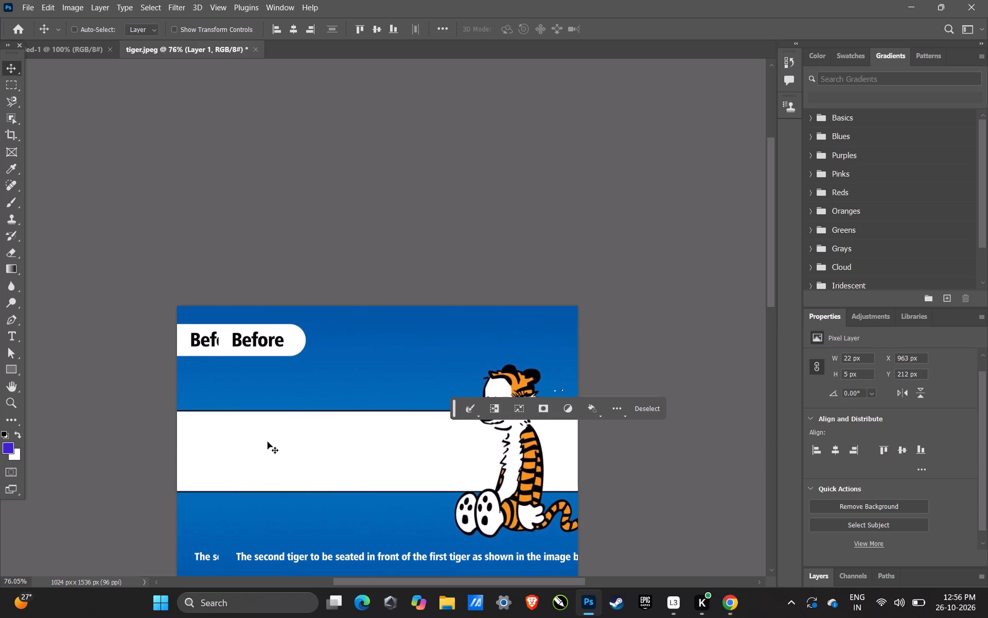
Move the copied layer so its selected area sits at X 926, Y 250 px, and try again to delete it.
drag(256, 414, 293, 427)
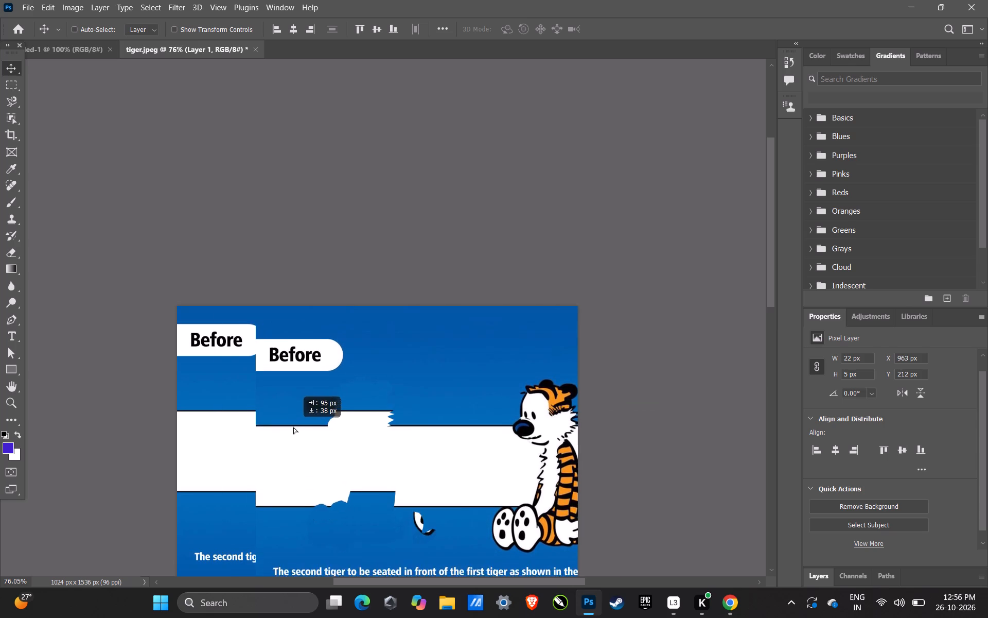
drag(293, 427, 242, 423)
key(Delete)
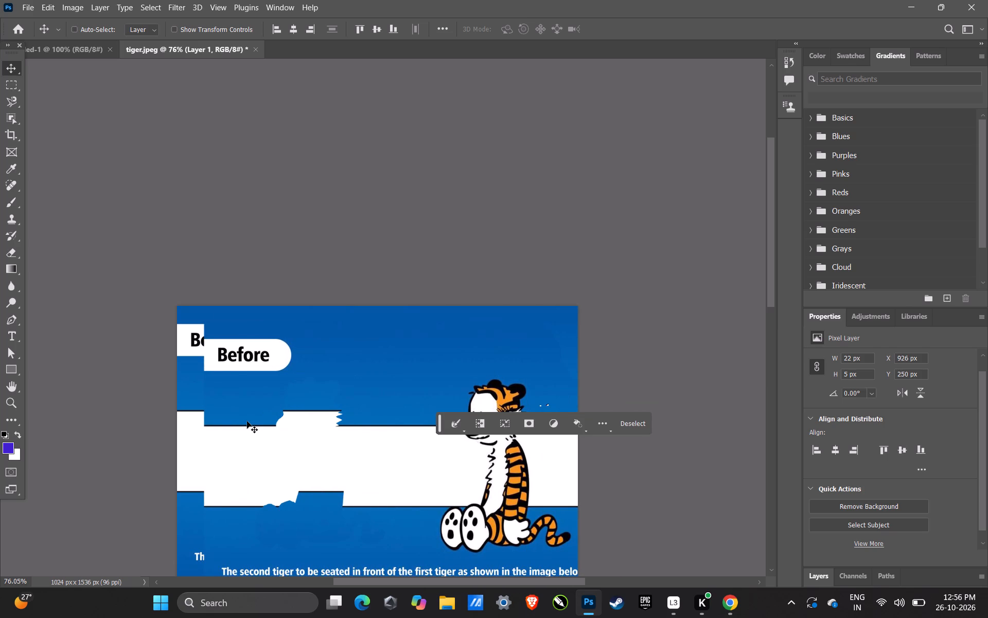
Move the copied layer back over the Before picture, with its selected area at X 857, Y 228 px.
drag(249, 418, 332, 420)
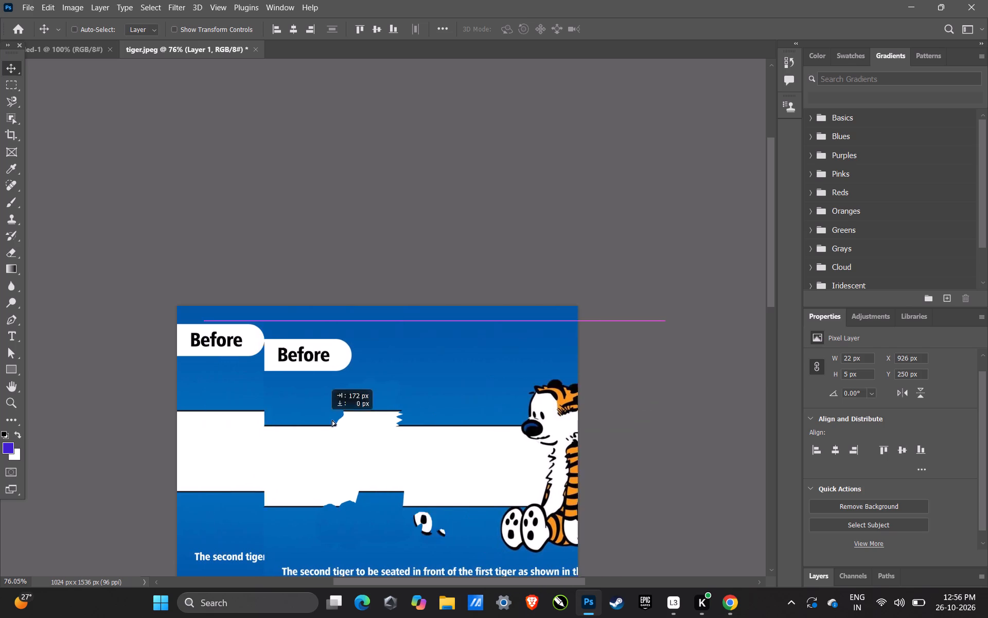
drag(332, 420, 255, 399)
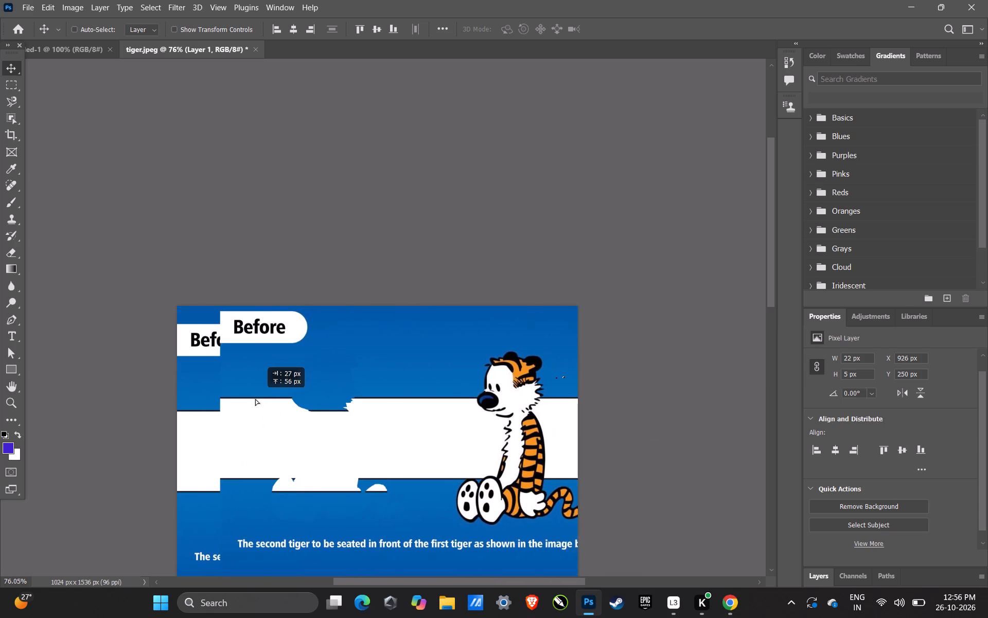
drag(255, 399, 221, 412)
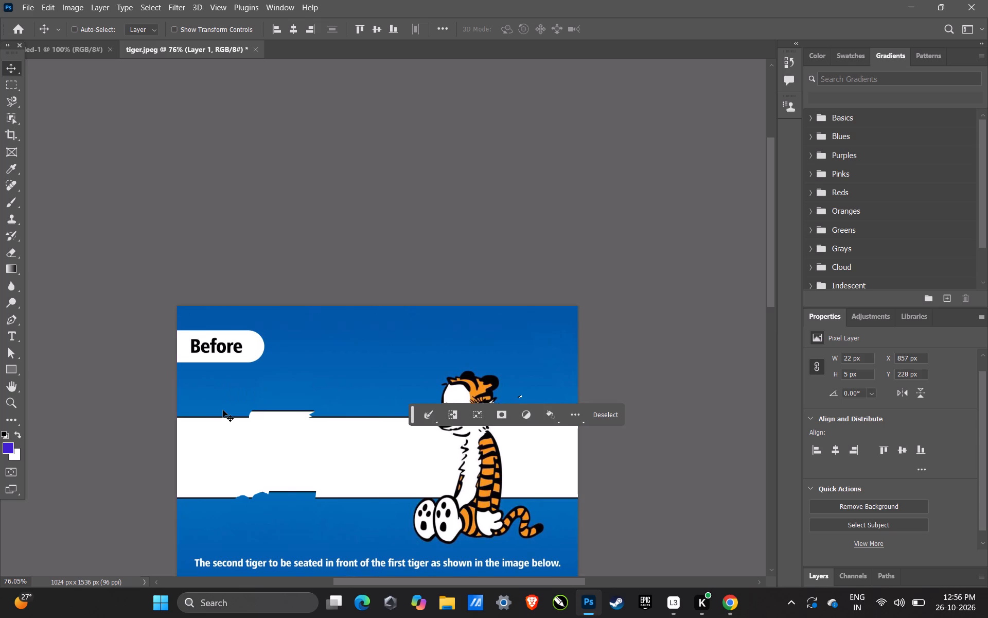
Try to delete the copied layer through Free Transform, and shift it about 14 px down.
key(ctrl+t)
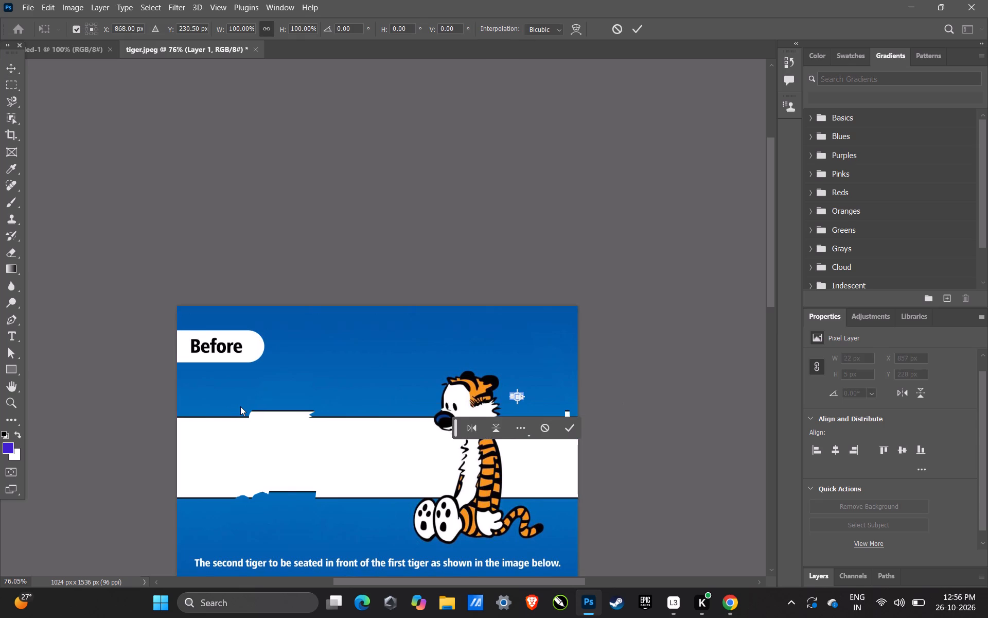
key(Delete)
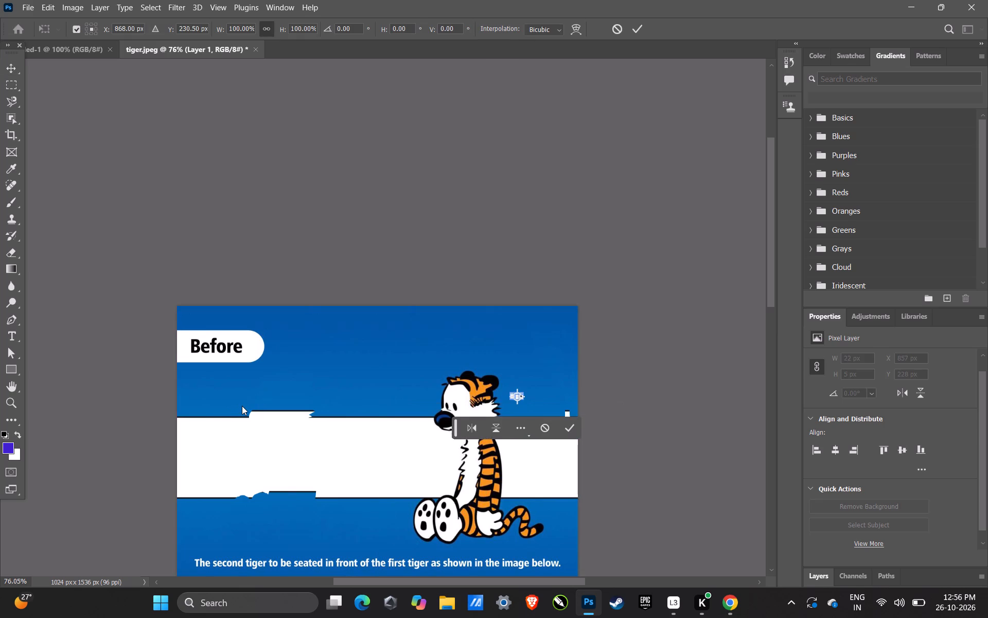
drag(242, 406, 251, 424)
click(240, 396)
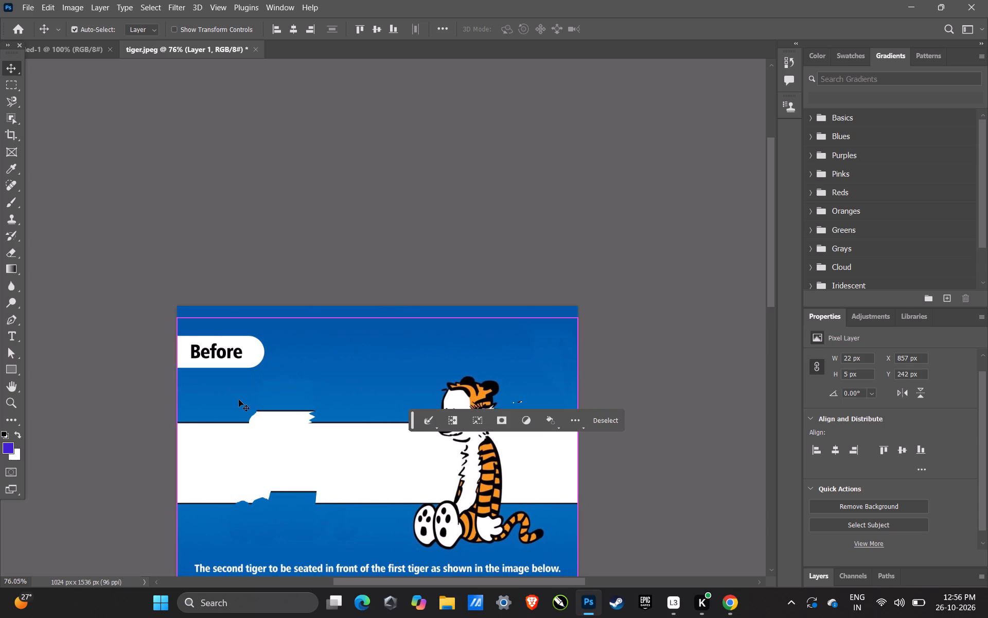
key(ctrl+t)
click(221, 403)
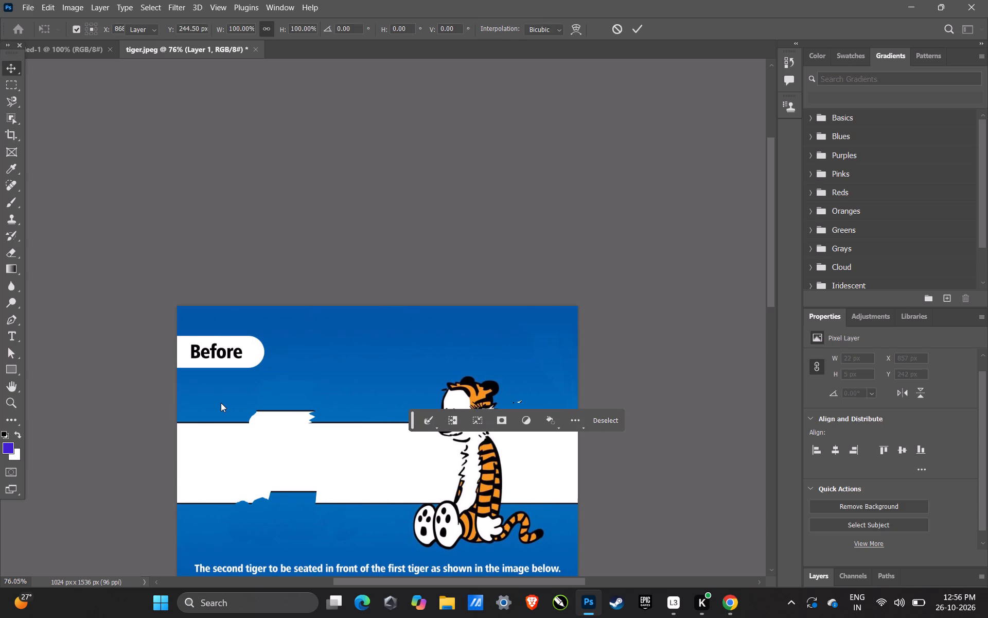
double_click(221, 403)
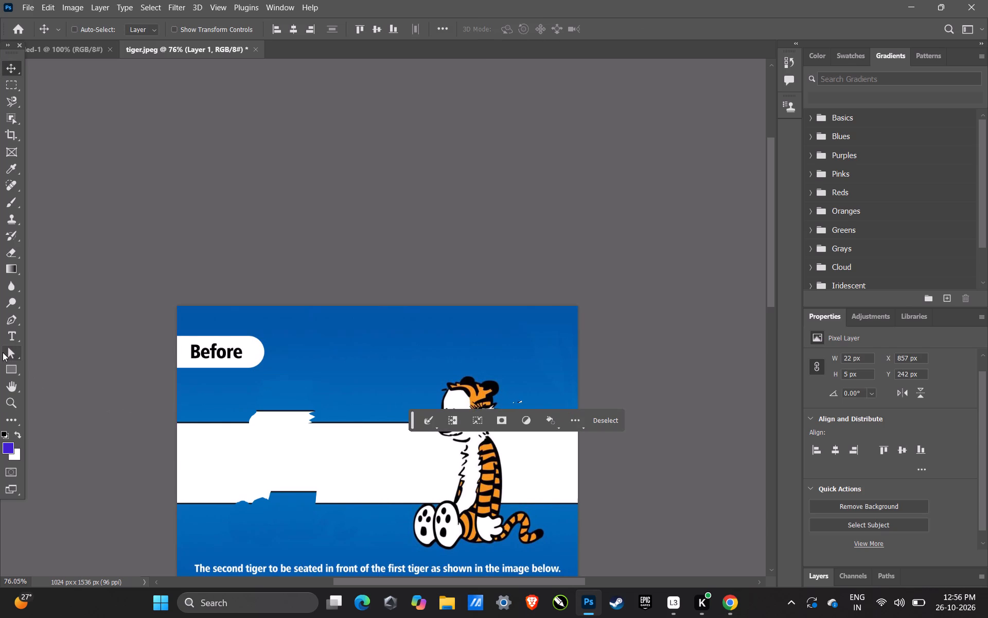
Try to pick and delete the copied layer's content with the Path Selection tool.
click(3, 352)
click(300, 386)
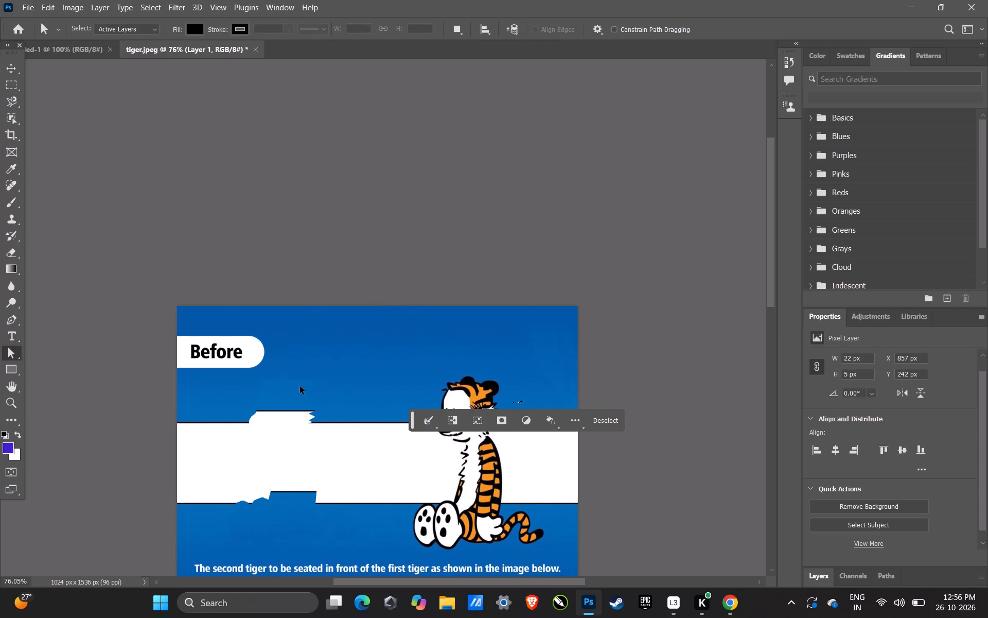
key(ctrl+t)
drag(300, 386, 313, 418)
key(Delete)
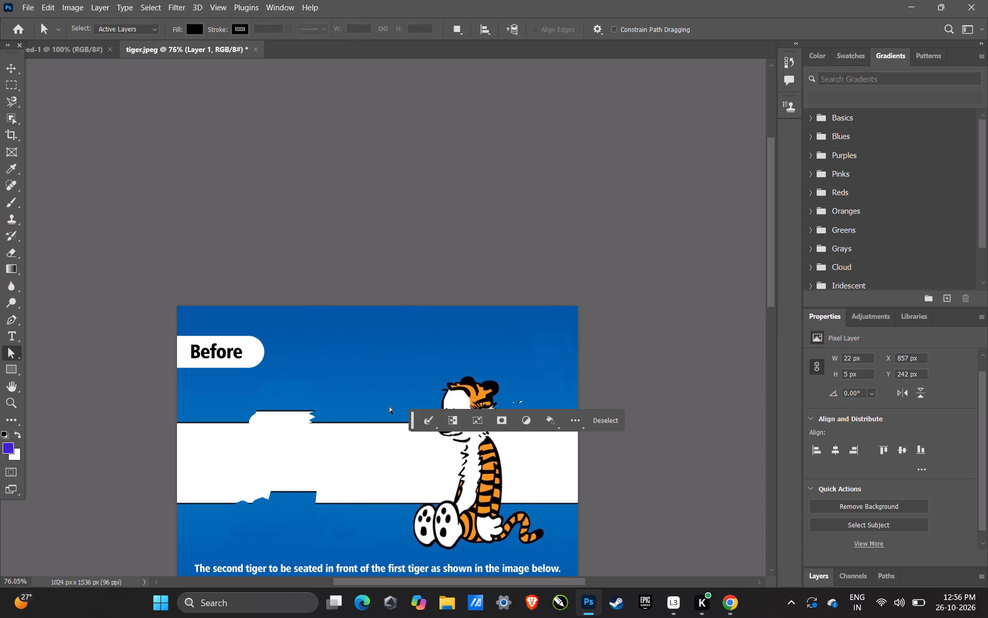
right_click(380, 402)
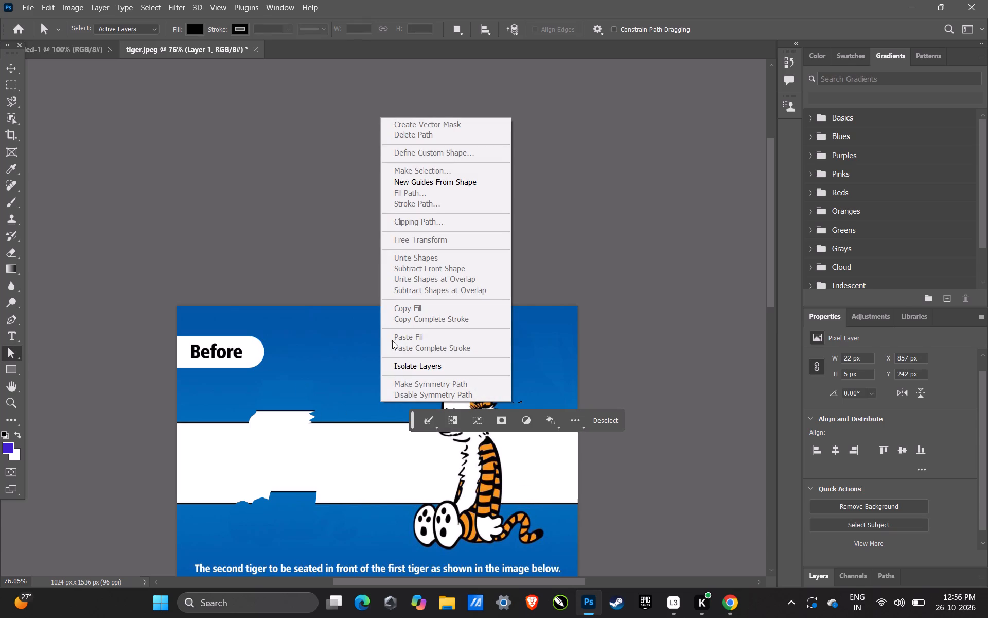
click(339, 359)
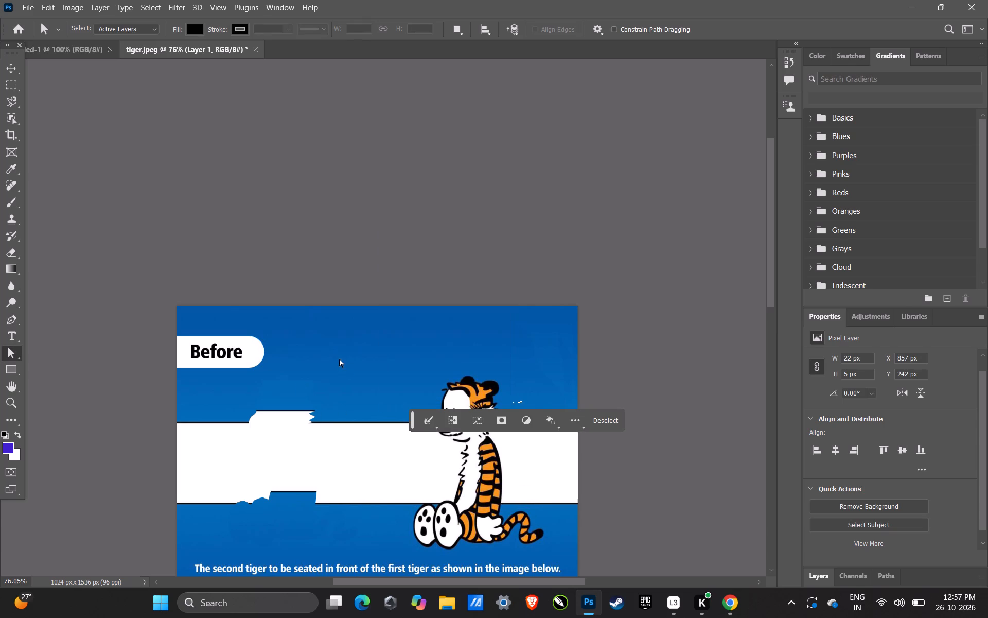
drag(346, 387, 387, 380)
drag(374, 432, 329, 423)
Move the copied layer with the Move tool until its selected area sits at X 709, Y 158 px.
click(6, 67)
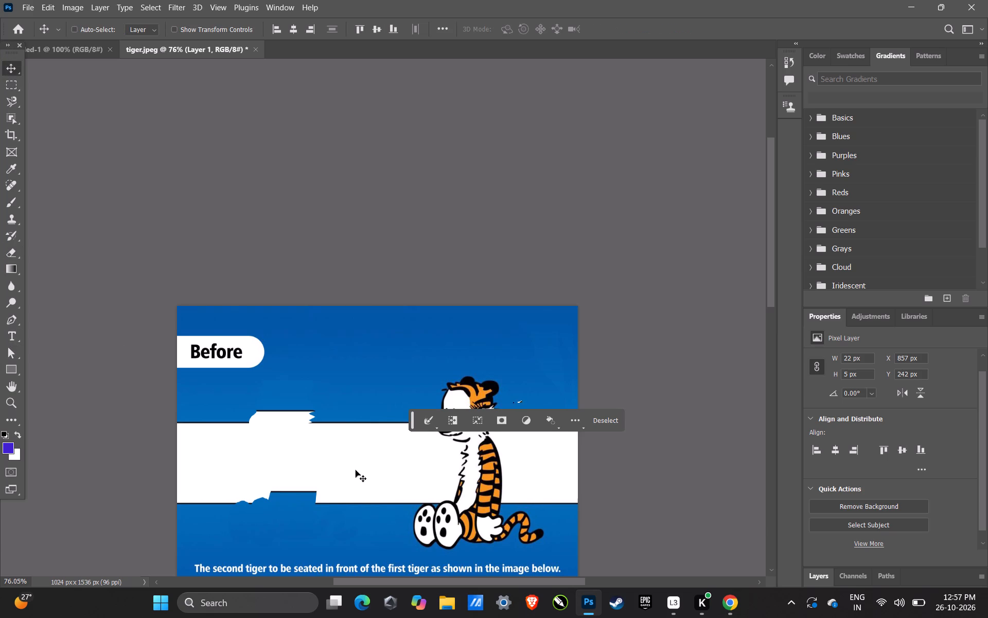
drag(360, 462, 451, 316)
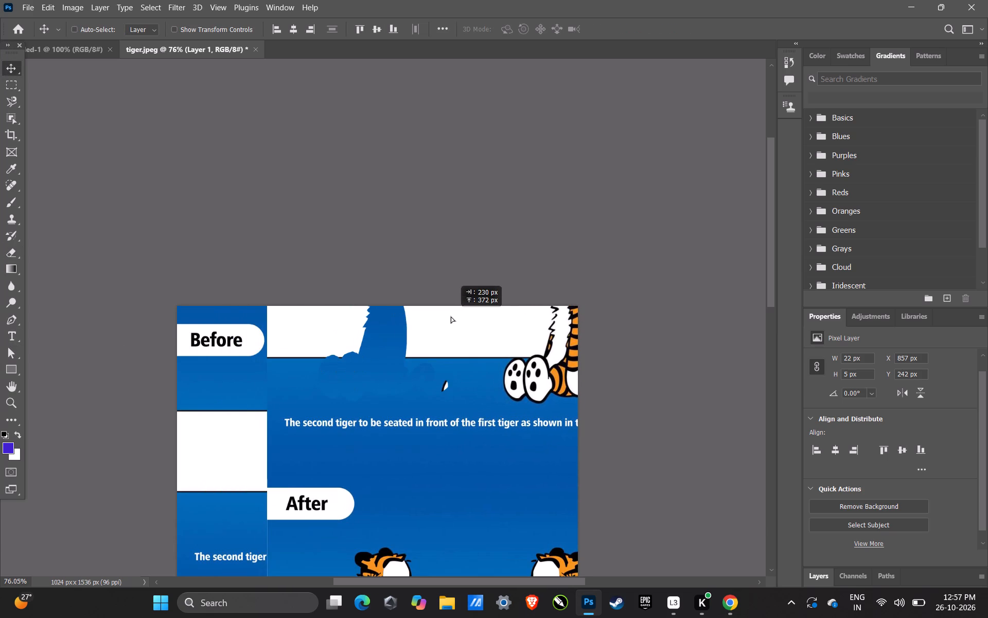
drag(451, 316, 450, 321)
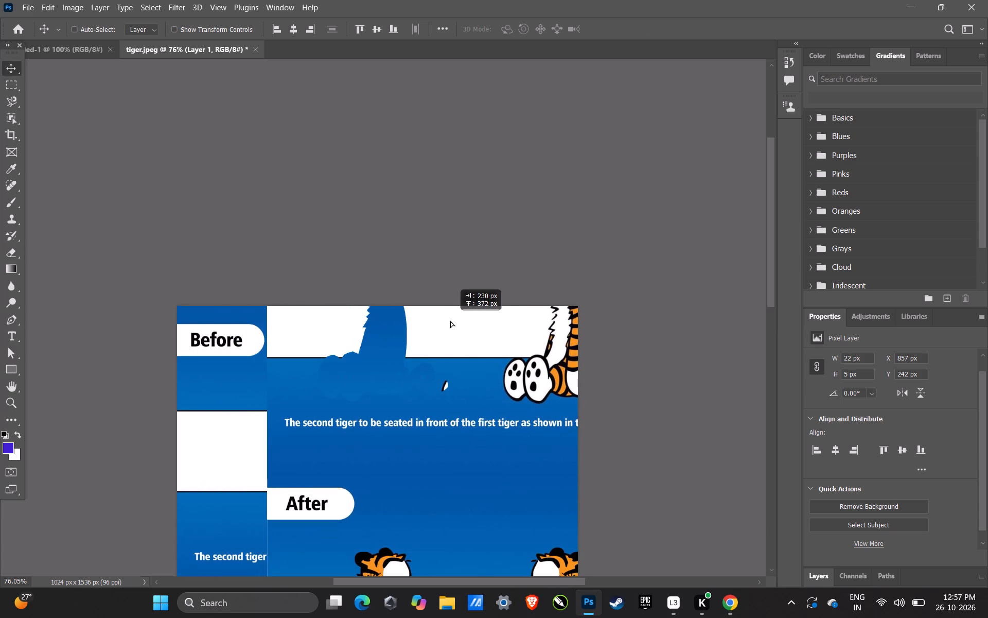
drag(450, 321, 483, 360)
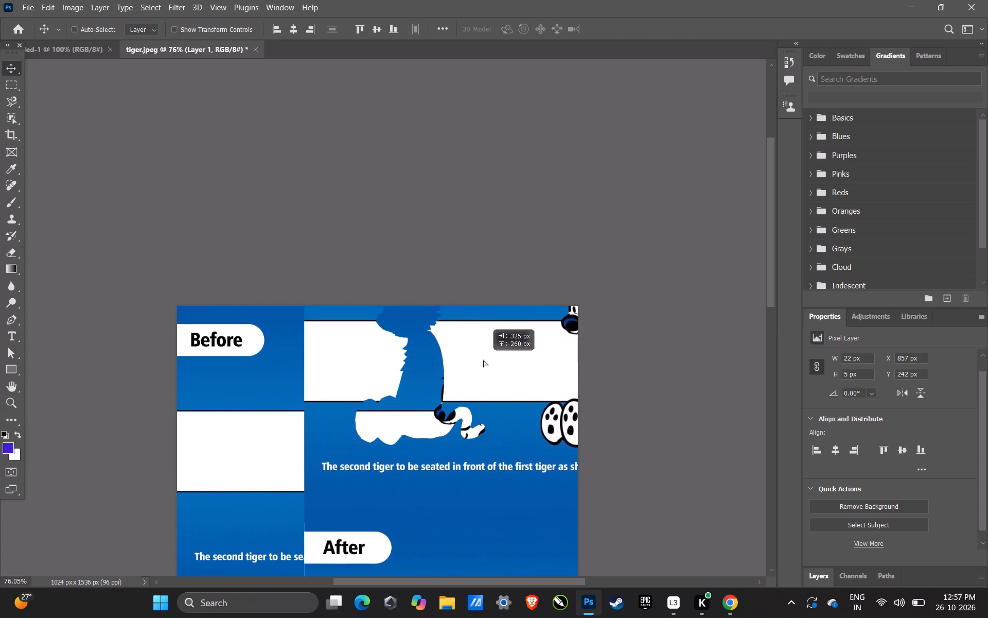
drag(483, 360, 544, 447)
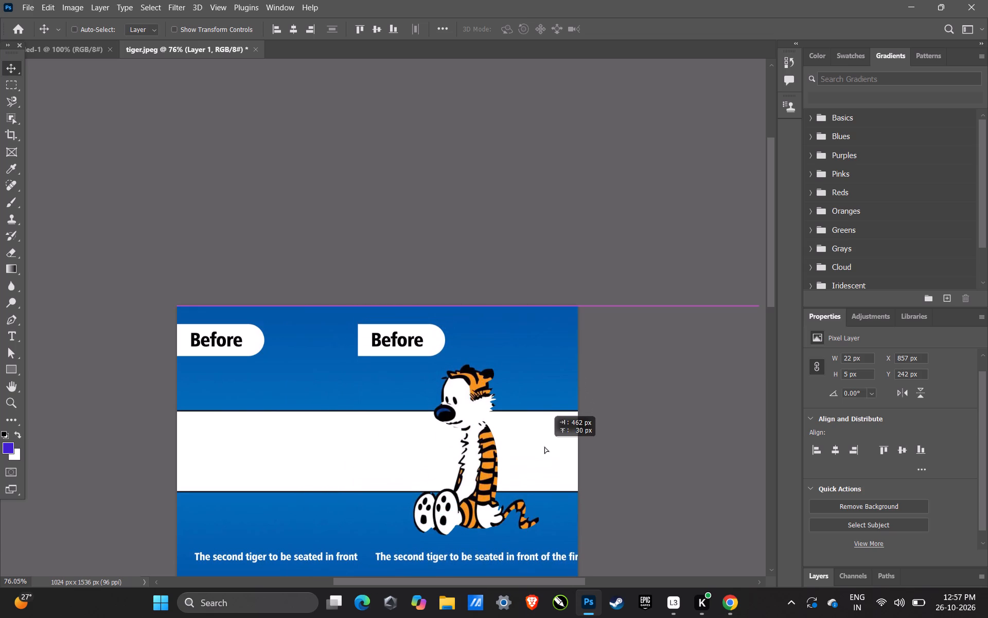
drag(544, 447, 473, 450)
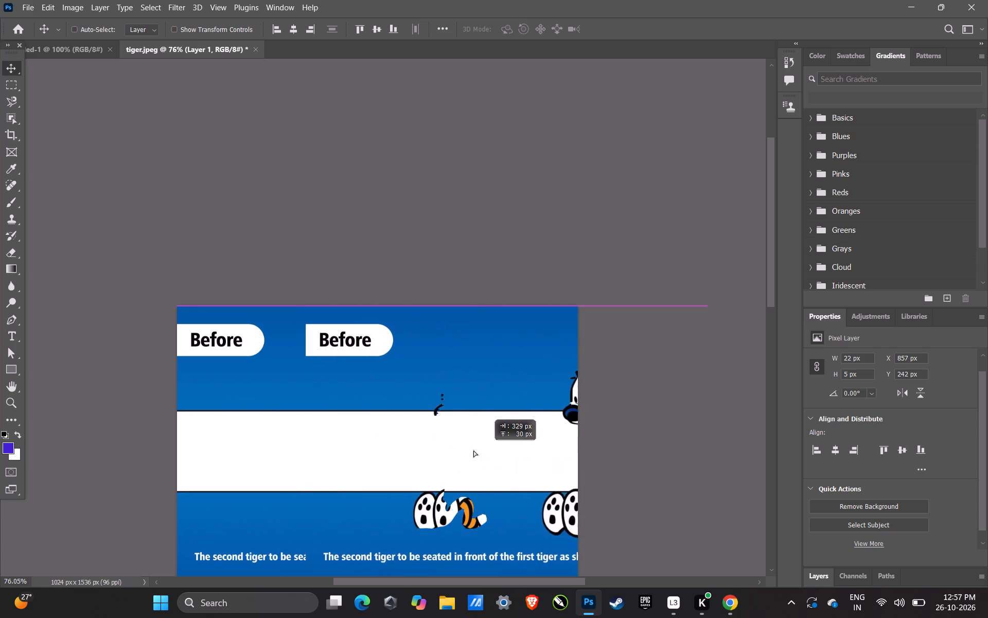
drag(473, 450, 344, 445)
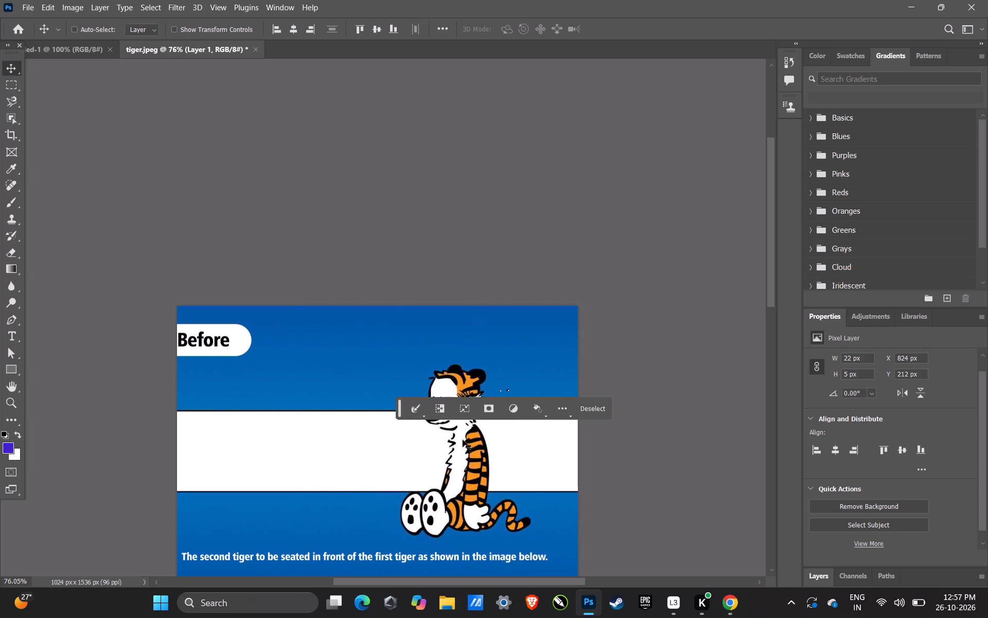
drag(375, 454, 326, 428)
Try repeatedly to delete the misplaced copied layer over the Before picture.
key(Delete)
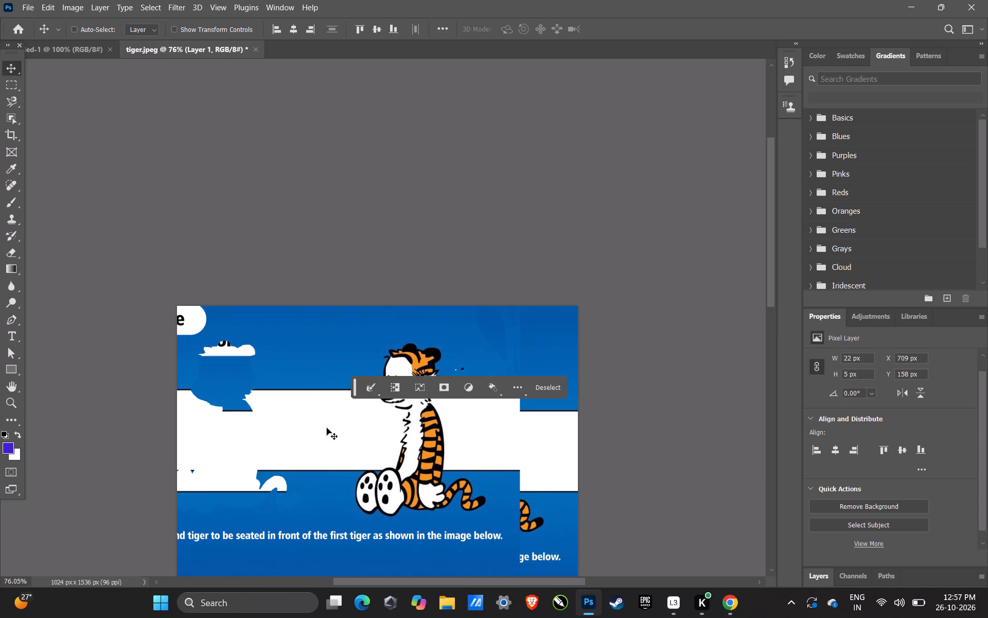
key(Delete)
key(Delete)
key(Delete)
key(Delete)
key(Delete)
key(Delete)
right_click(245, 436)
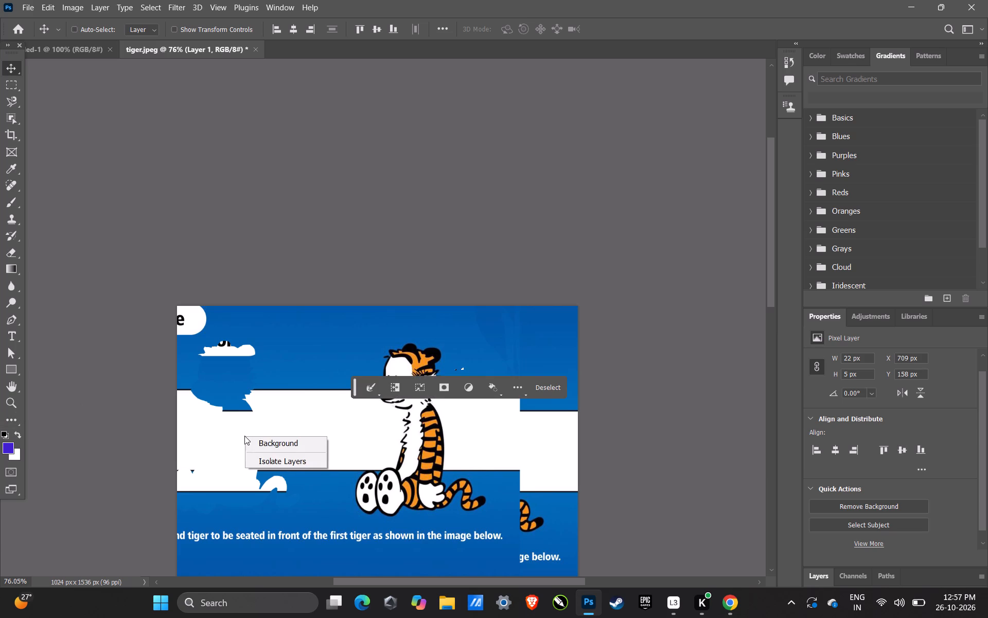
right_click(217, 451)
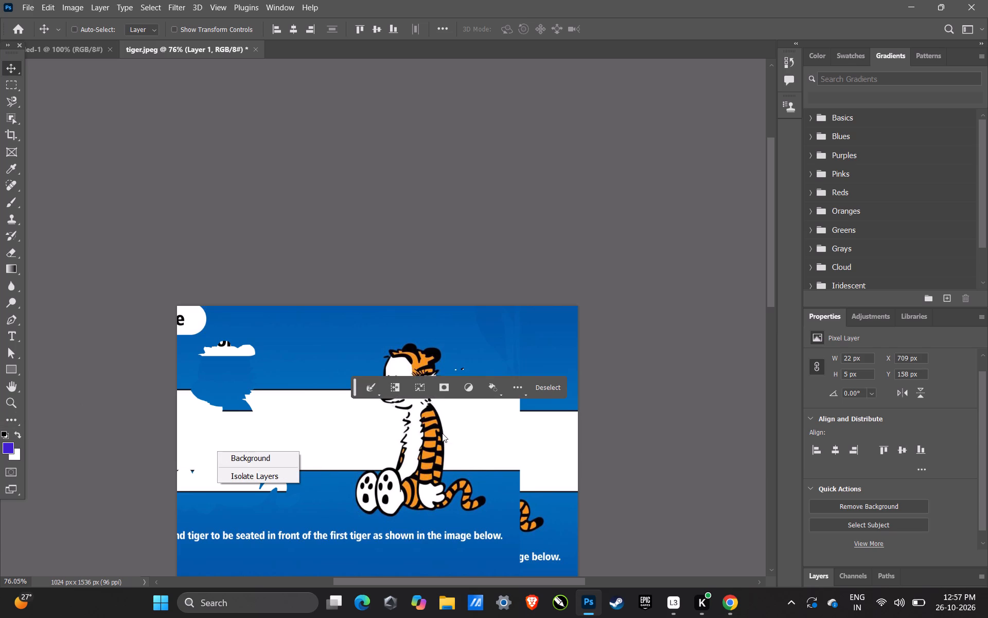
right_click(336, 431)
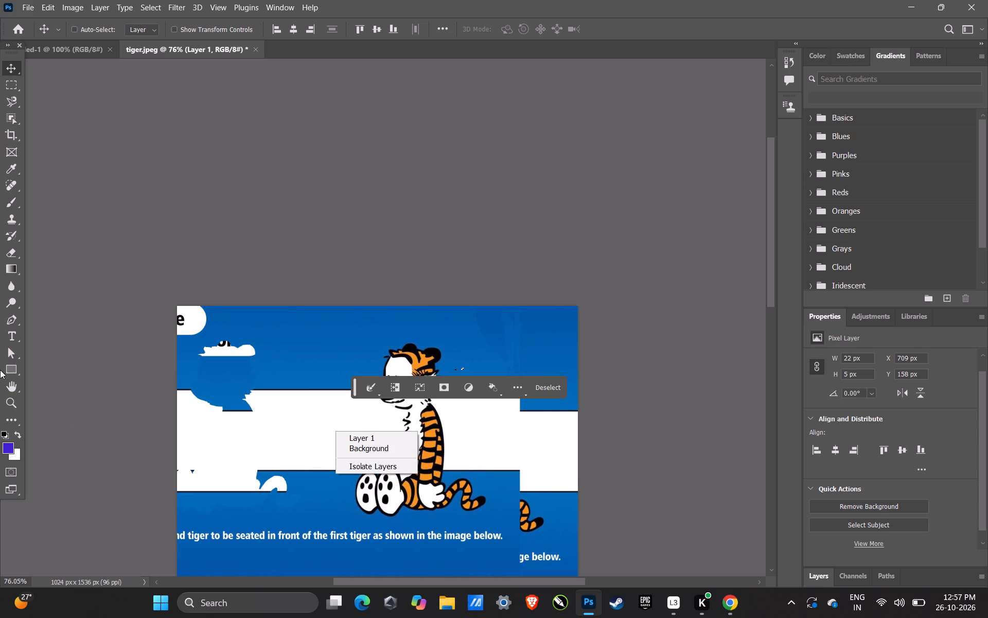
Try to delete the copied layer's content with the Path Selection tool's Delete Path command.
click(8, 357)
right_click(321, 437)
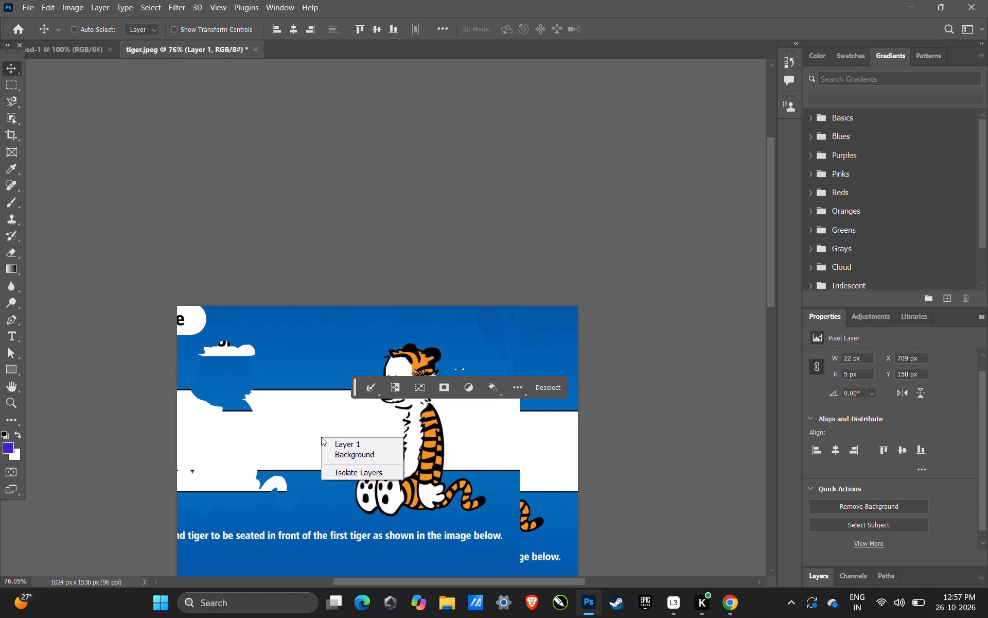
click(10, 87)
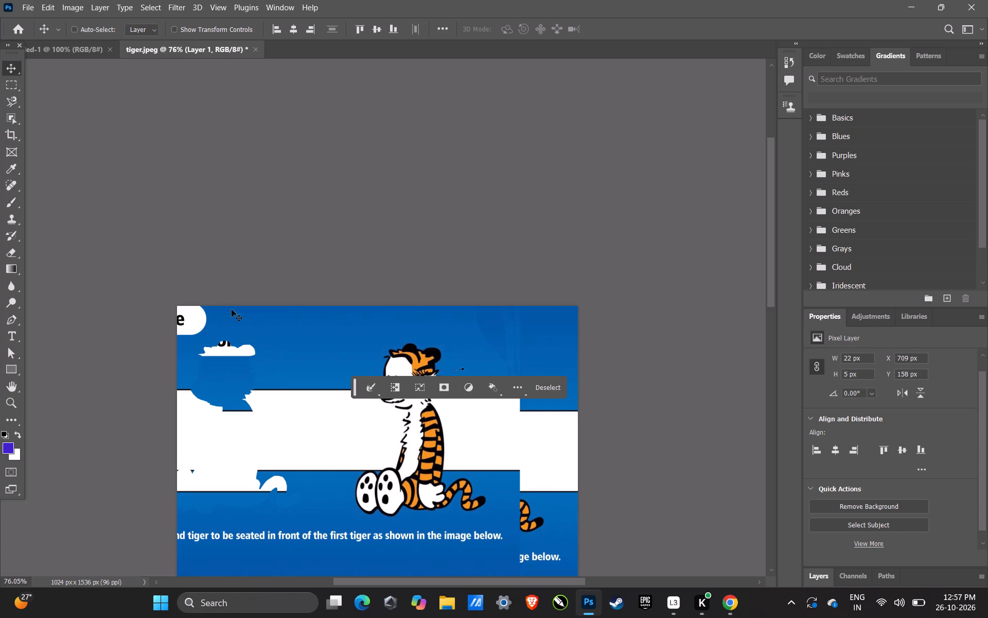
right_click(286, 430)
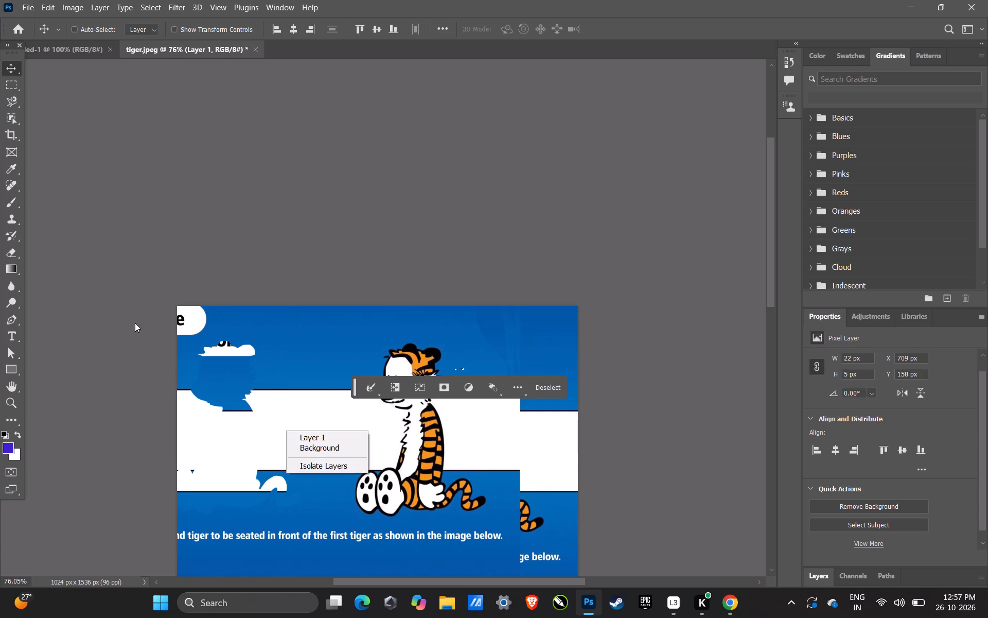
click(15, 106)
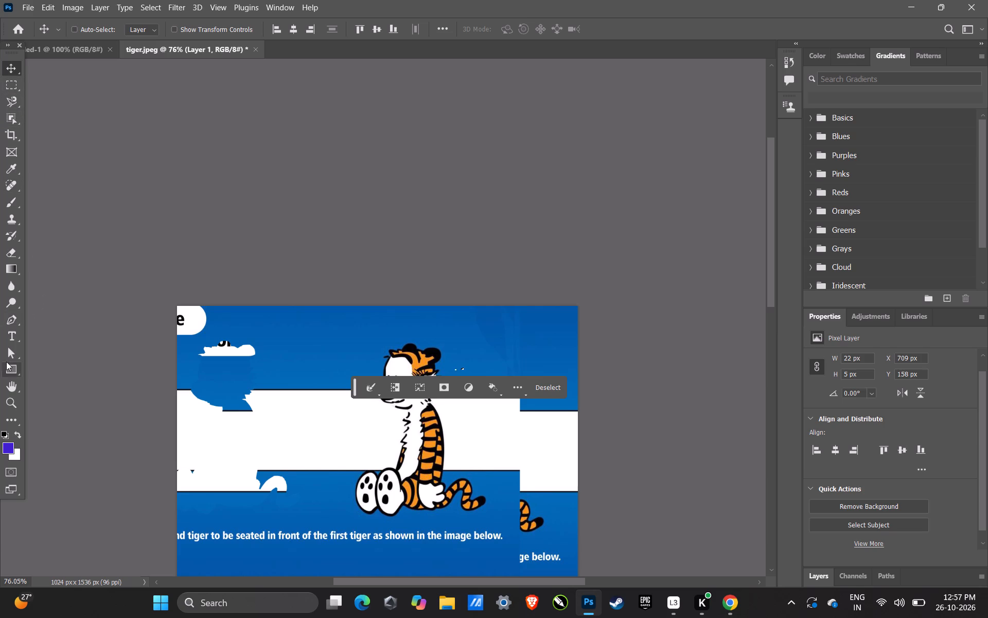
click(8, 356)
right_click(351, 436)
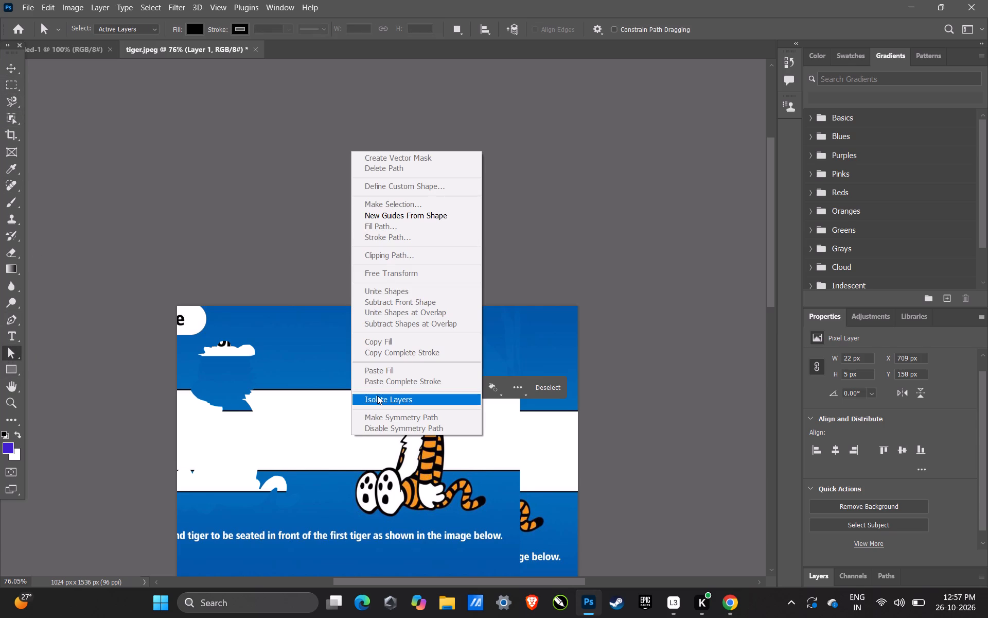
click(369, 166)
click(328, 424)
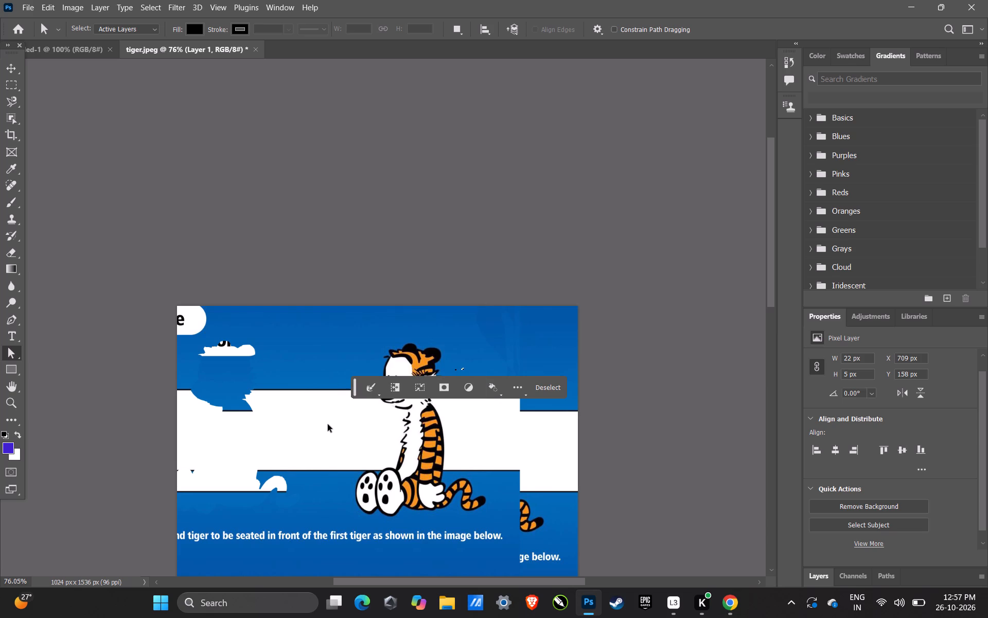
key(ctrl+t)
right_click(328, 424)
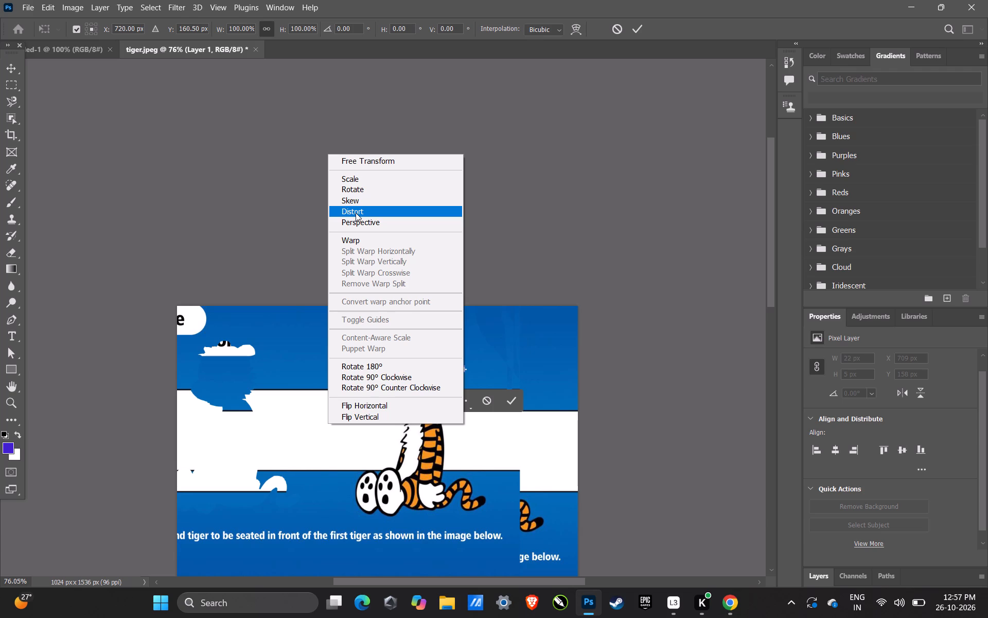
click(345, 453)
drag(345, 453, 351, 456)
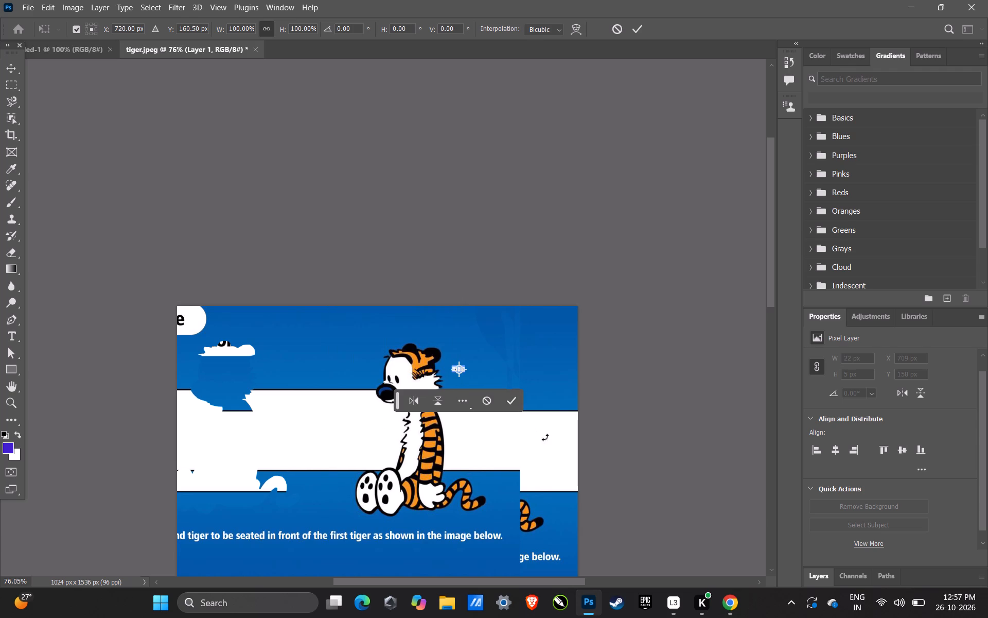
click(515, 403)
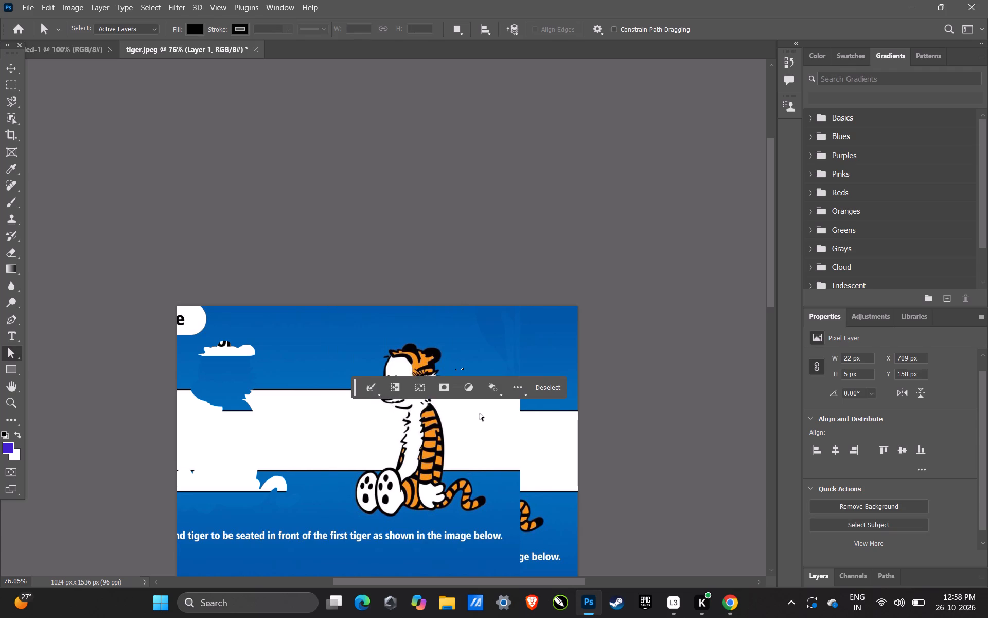
Clear the small leftover selection on the copied layer.
click(541, 391)
drag(481, 367, 482, 371)
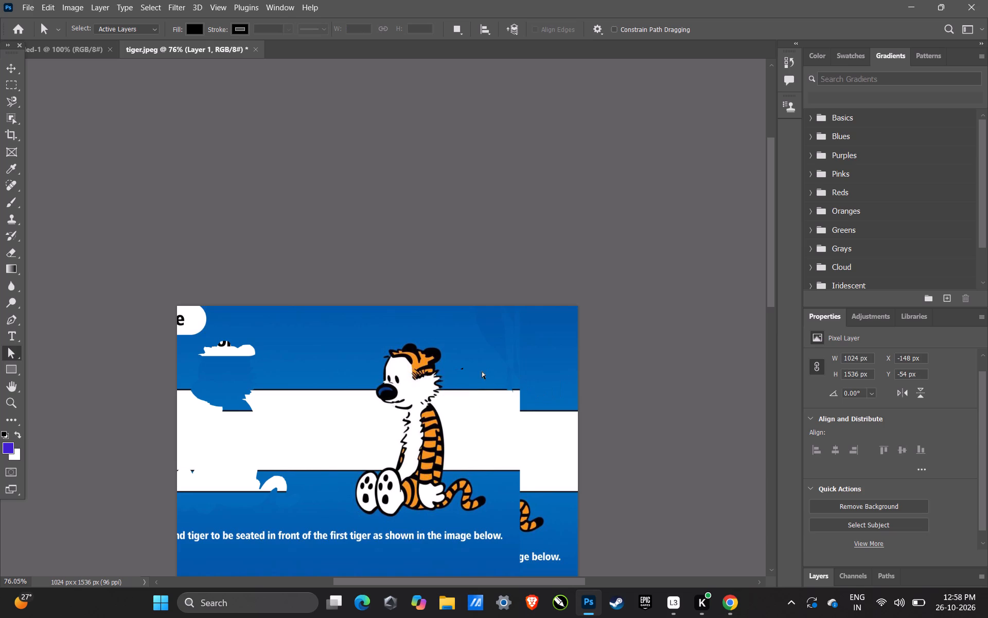
drag(482, 371, 492, 388)
Look through the layer properties, colour, swatch, gradient and pattern presets, and the list of available adjustments.
scroll(921, 458, down, 2)
scroll(850, 427, up, 2)
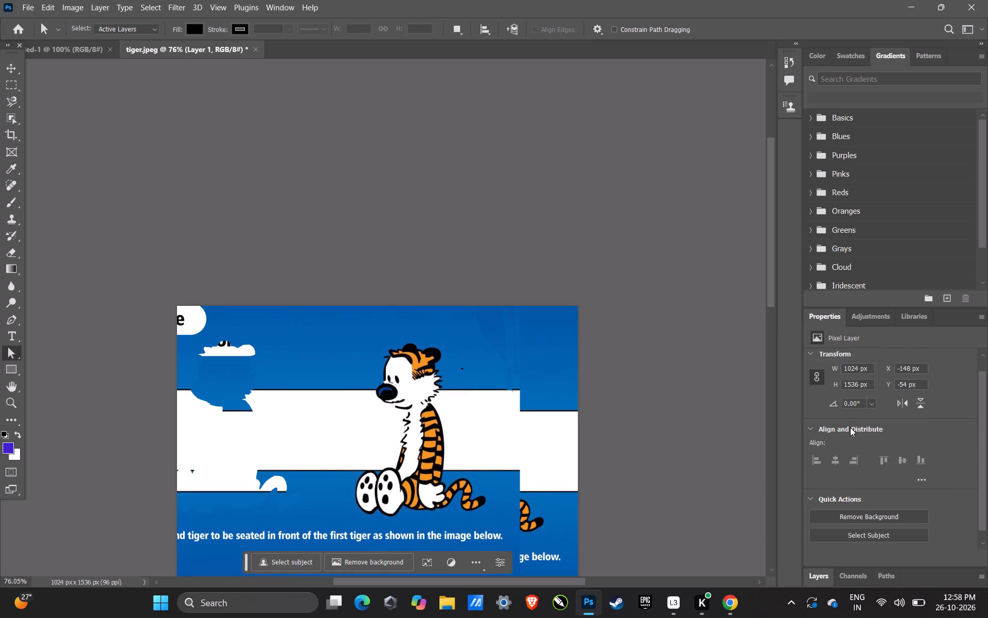
click(905, 326)
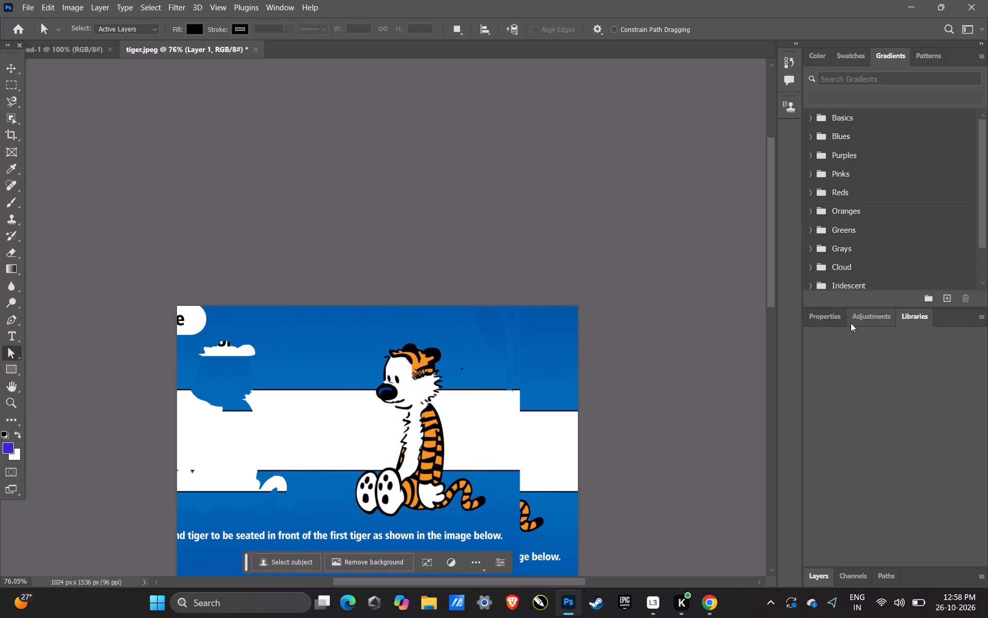
click(860, 321)
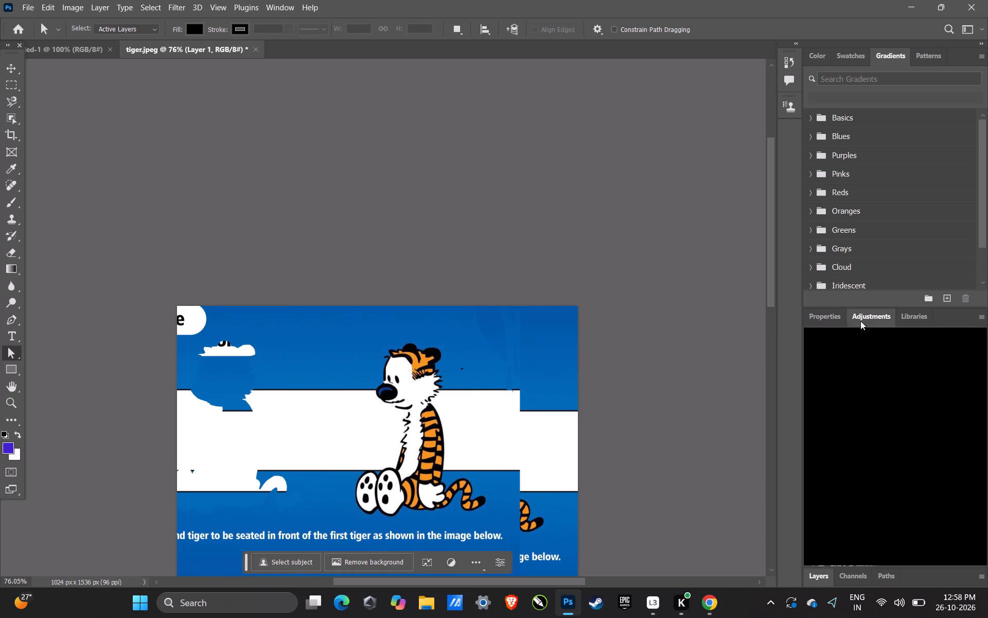
click(823, 60)
click(838, 57)
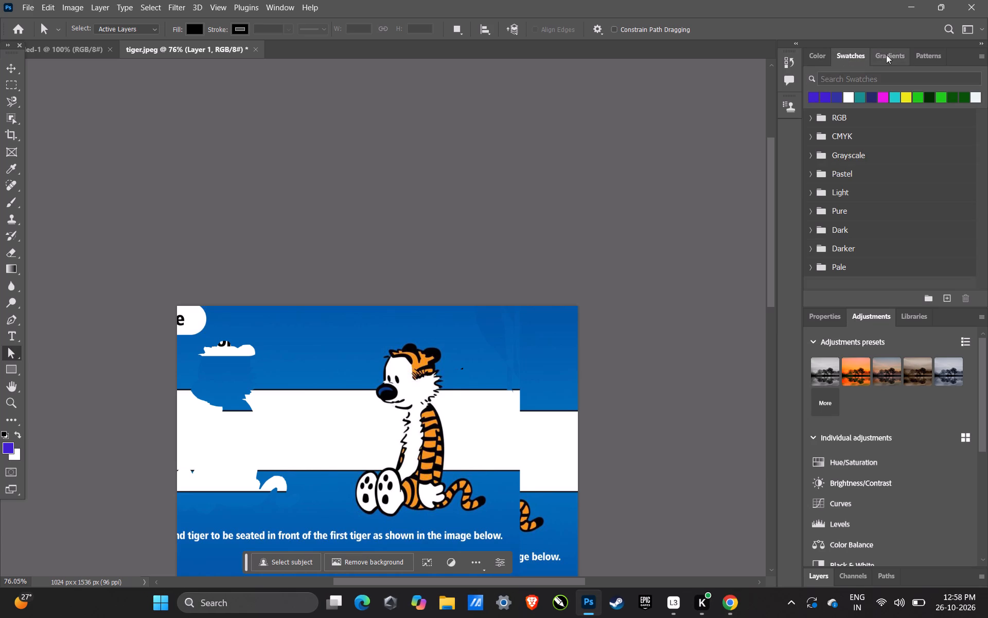
click(886, 55)
click(916, 55)
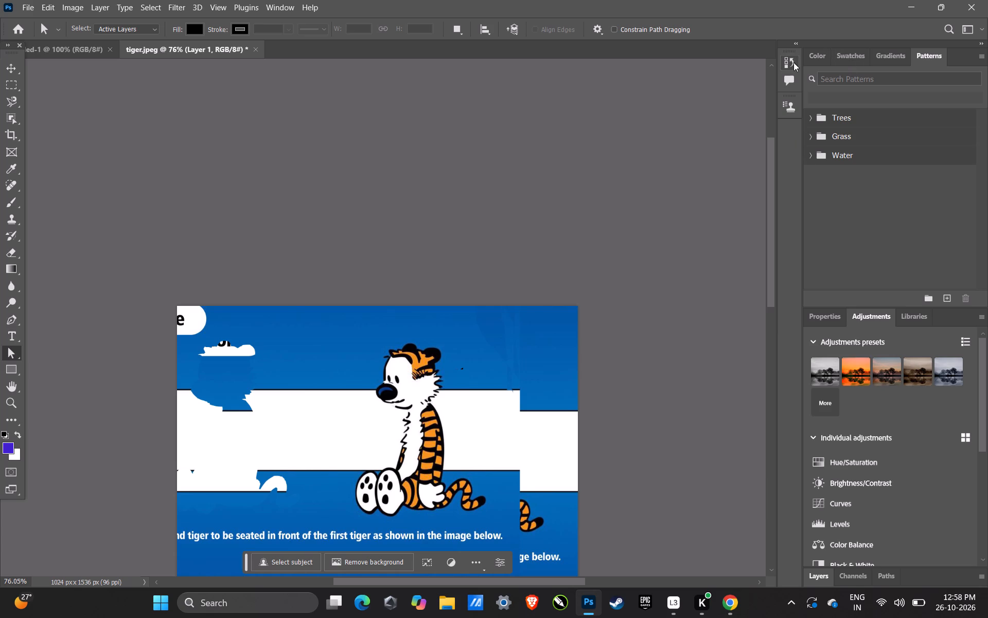
click(840, 55)
scroll(870, 245, down, 1)
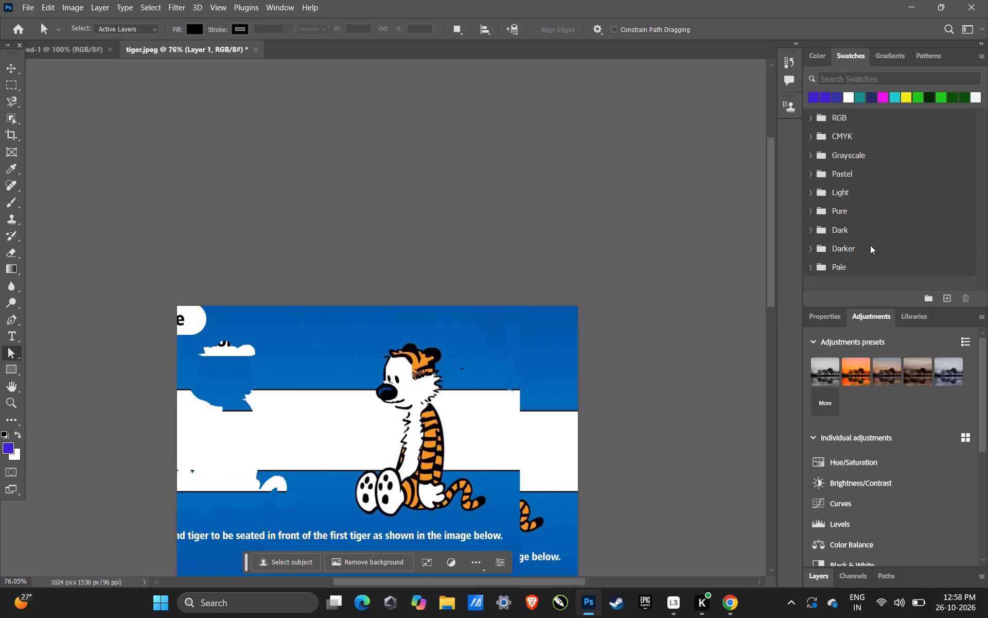
scroll(870, 245, down, 1)
scroll(884, 428, down, 7)
scroll(874, 428, up, 2)
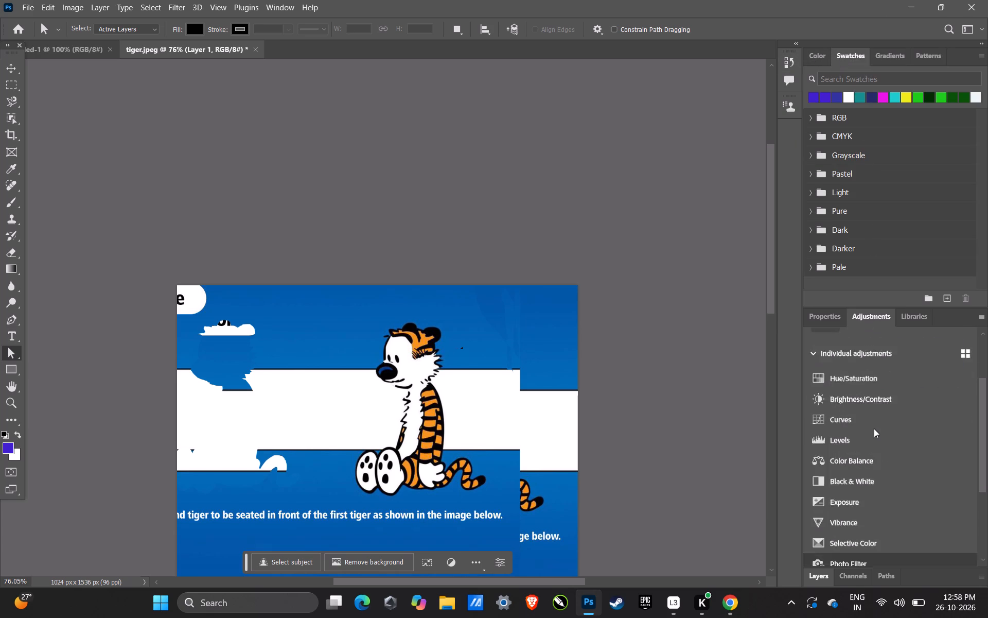
scroll(874, 428, up, 1)
scroll(872, 425, down, 4)
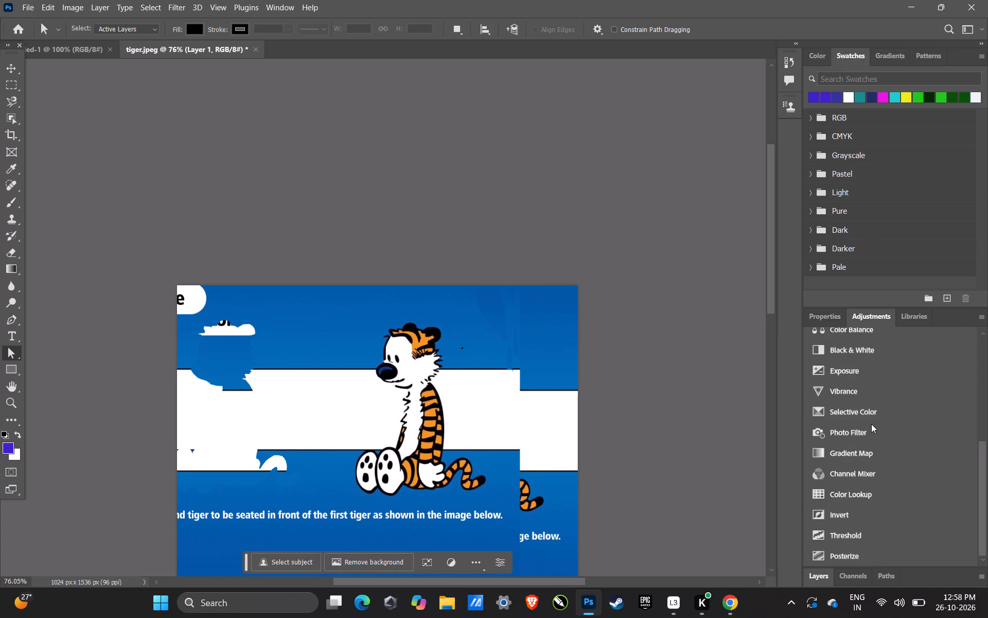
scroll(871, 424, down, 3)
Examine the document's channels and paths, the pixel layer's properties, the libraries and the adjustments.
click(854, 570)
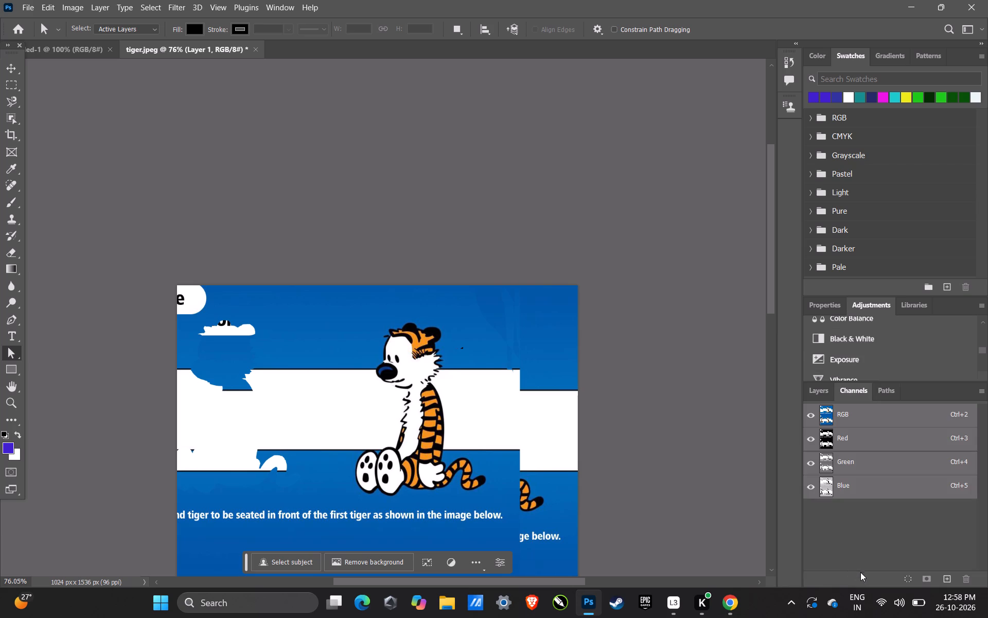
click(824, 303)
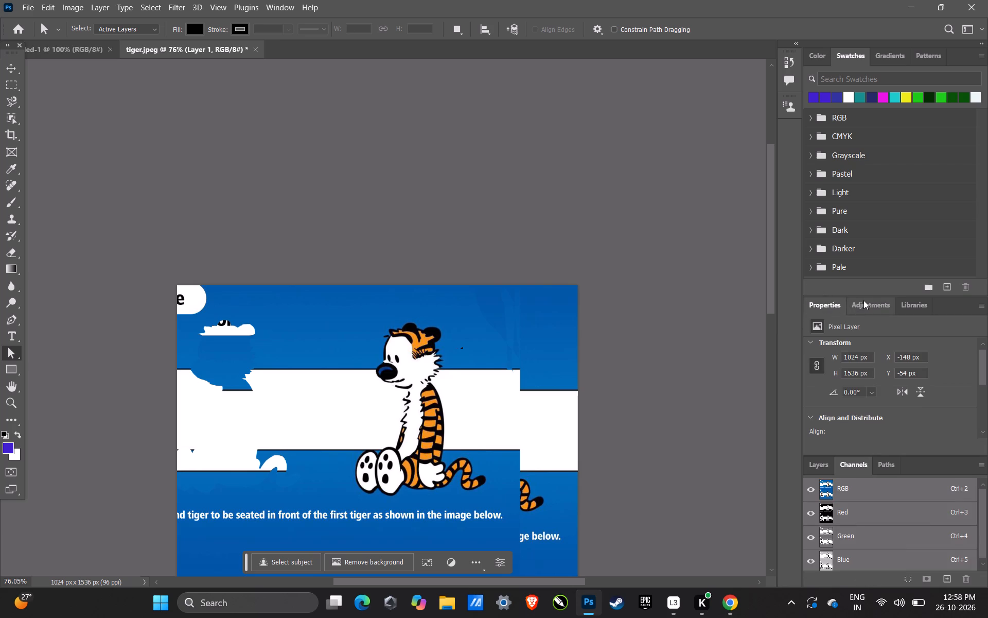
click(863, 300)
click(898, 305)
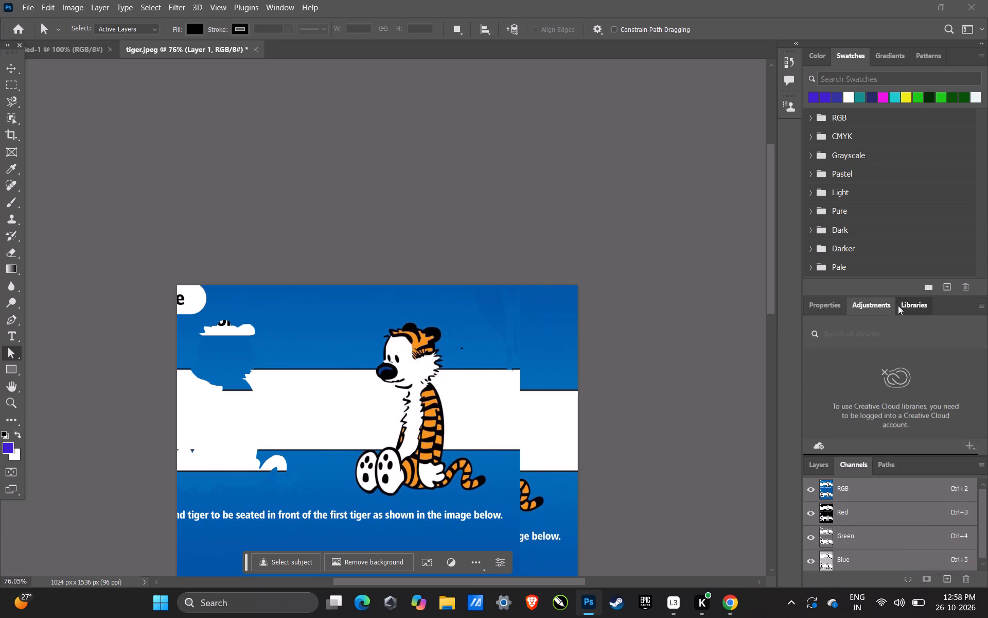
scroll(857, 524, down, 11)
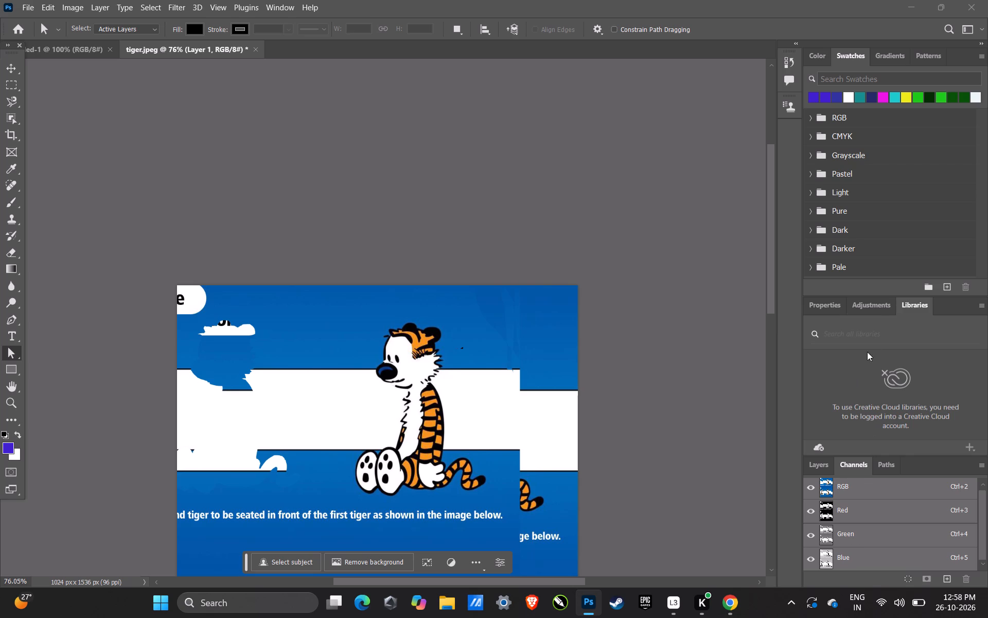
click(881, 299)
scroll(855, 530, down, 4)
scroll(857, 411, down, 5)
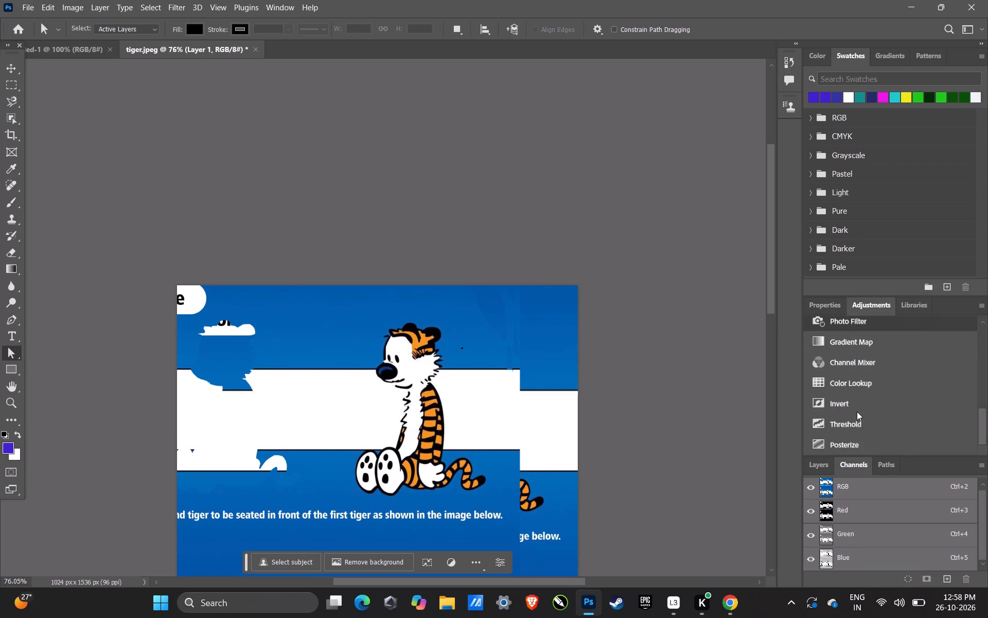
scroll(857, 411, down, 9)
click(841, 305)
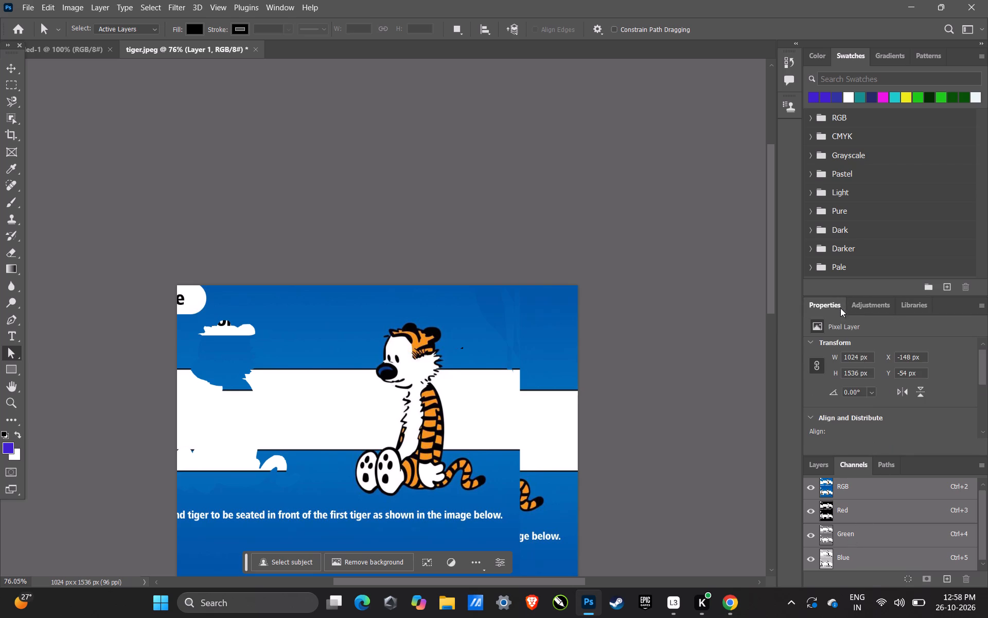
scroll(877, 551, down, 4)
scroll(876, 543, up, 1)
click(887, 466)
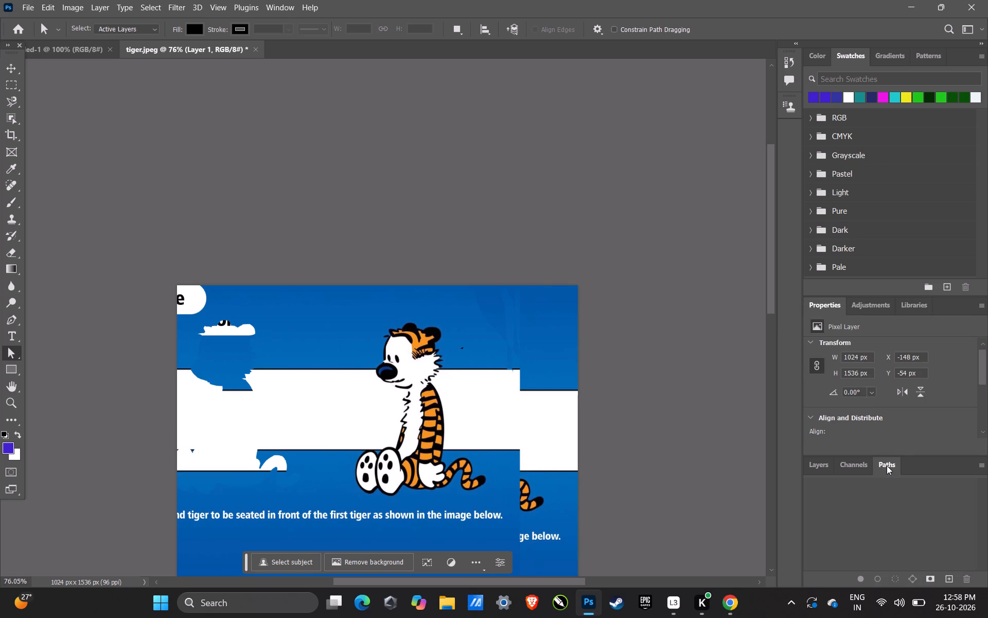
scroll(861, 503, down, 8)
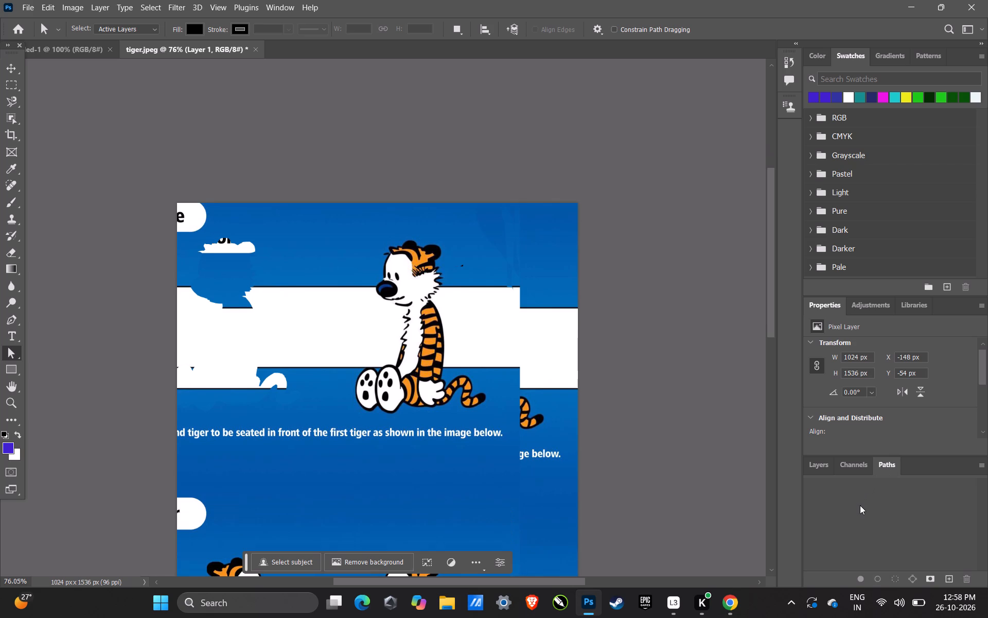
scroll(860, 505, down, 6)
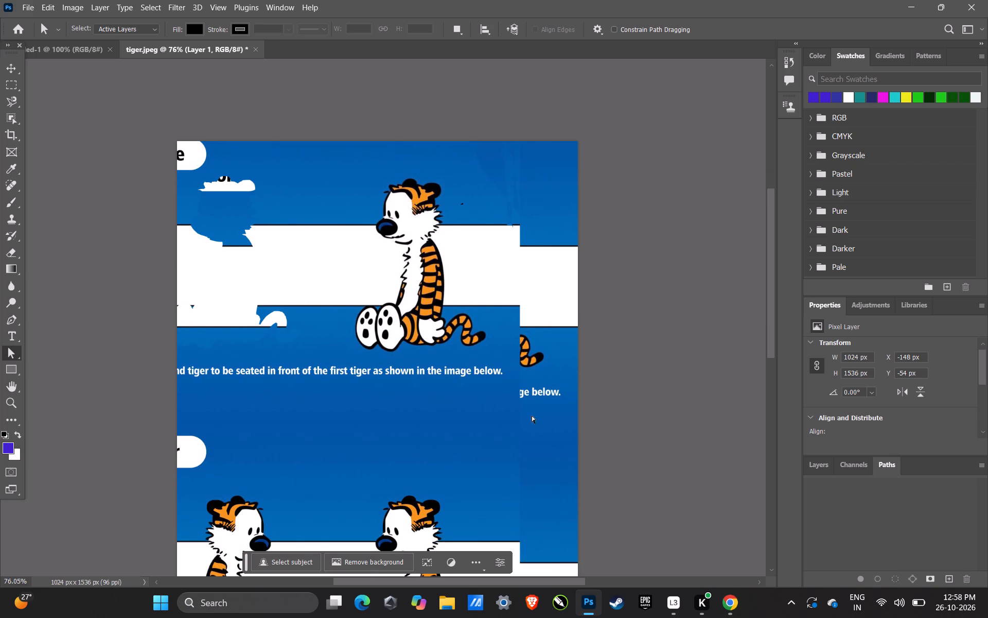
Move the copied layer with the Move tool to X 124, Y -42 px.
drag(494, 384, 515, 387)
click(16, 72)
drag(272, 363, 356, 324)
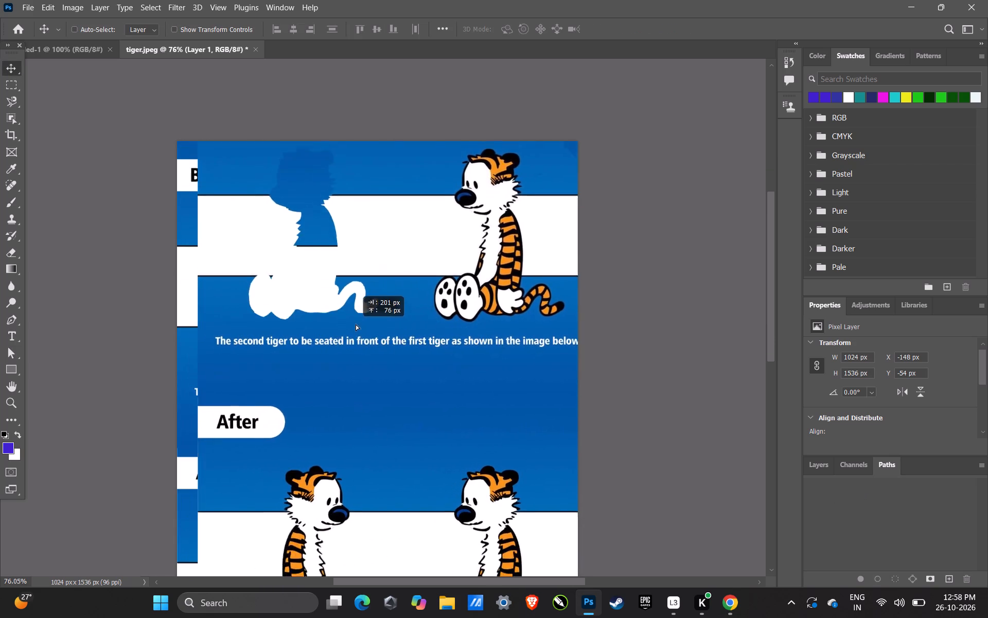
drag(356, 324, 378, 371)
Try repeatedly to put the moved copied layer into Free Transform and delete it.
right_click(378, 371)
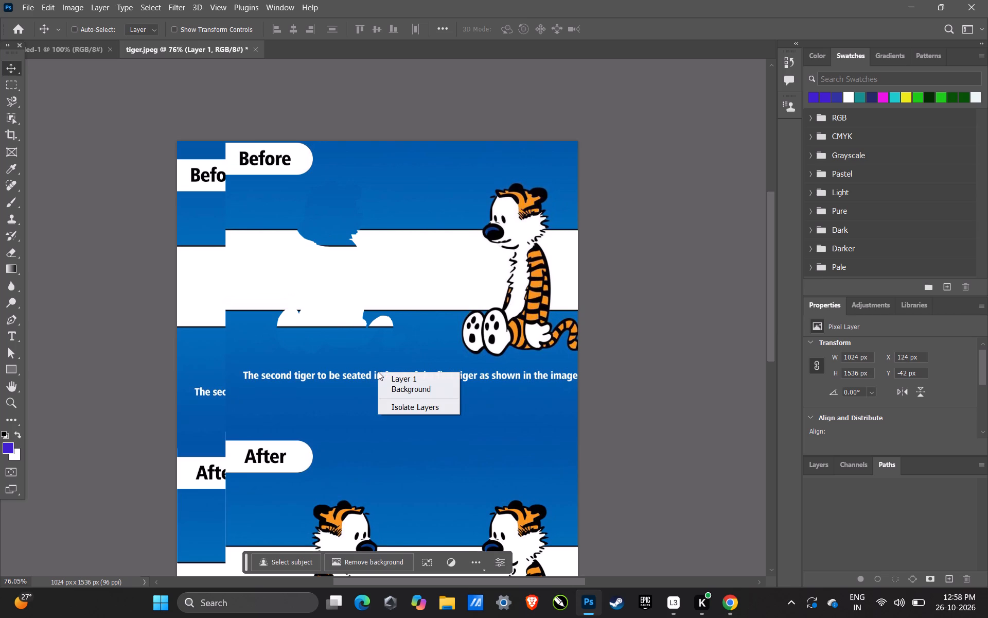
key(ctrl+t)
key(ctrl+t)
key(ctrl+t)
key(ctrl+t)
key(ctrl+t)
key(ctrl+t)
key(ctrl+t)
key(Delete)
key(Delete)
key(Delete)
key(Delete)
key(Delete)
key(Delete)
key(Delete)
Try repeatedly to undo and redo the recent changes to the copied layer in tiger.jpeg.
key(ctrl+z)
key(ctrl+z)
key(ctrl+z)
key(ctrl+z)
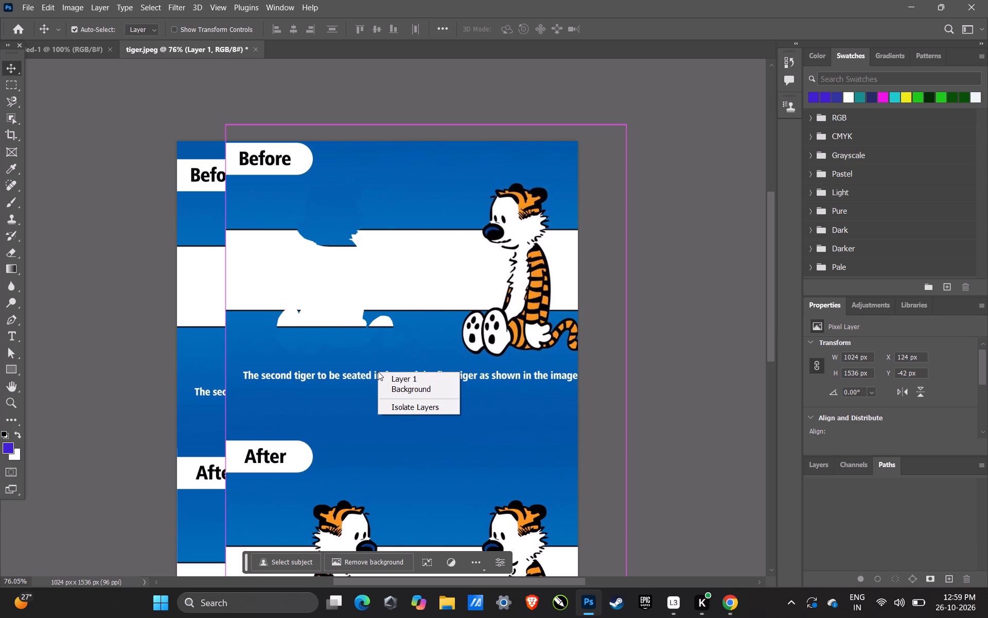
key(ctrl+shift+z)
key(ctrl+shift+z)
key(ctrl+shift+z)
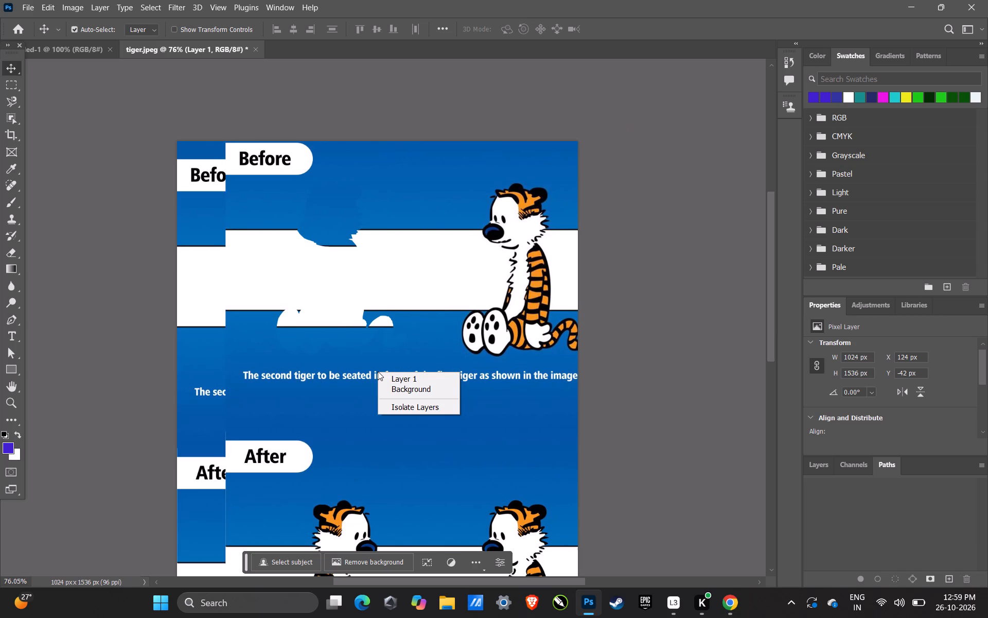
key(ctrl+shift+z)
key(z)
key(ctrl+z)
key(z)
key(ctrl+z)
Quit Photoshop without saving the changes to tiger.jpeg.
click(971, 2)
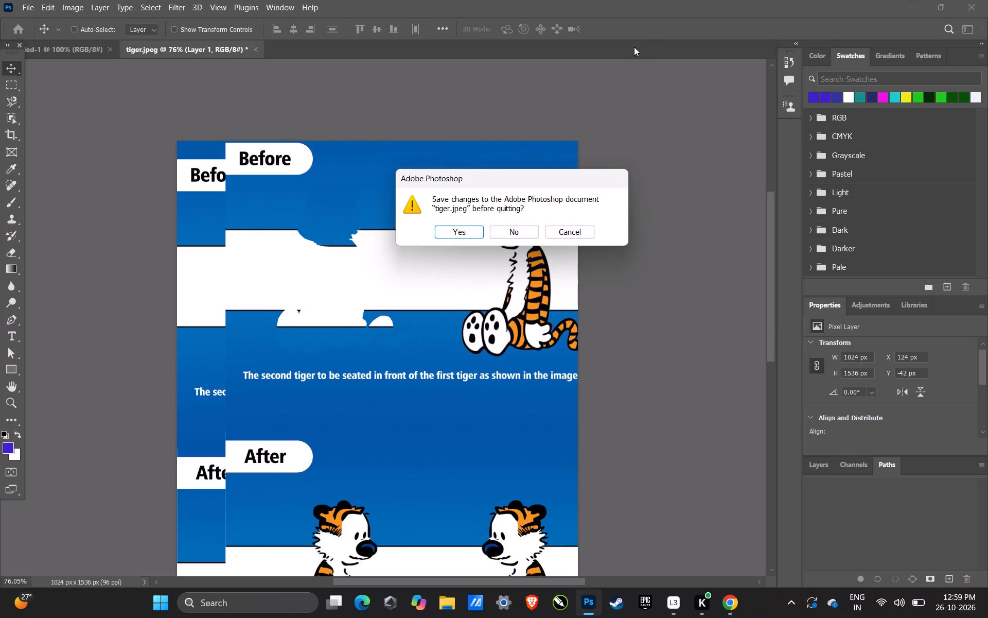
click(523, 234)
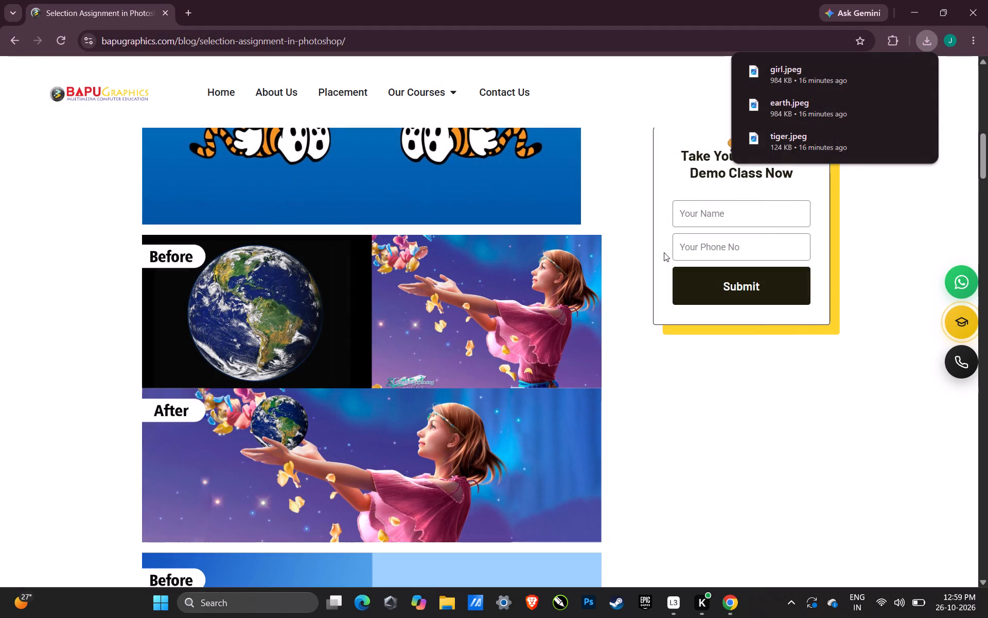
Relaunch Photoshop and reopen tiger.jpeg from the recent files.
click(591, 605)
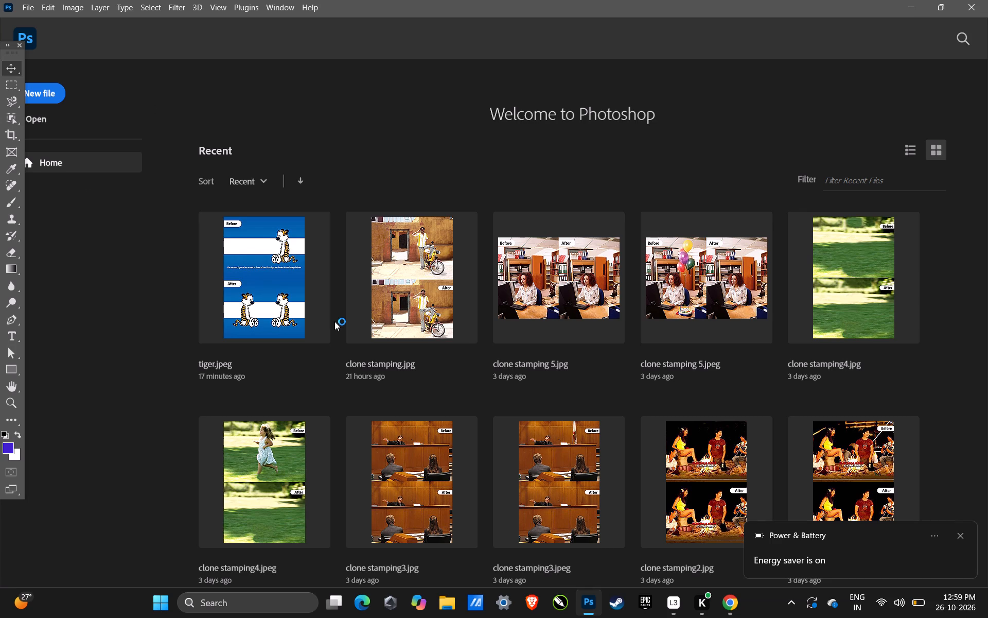
click(277, 287)
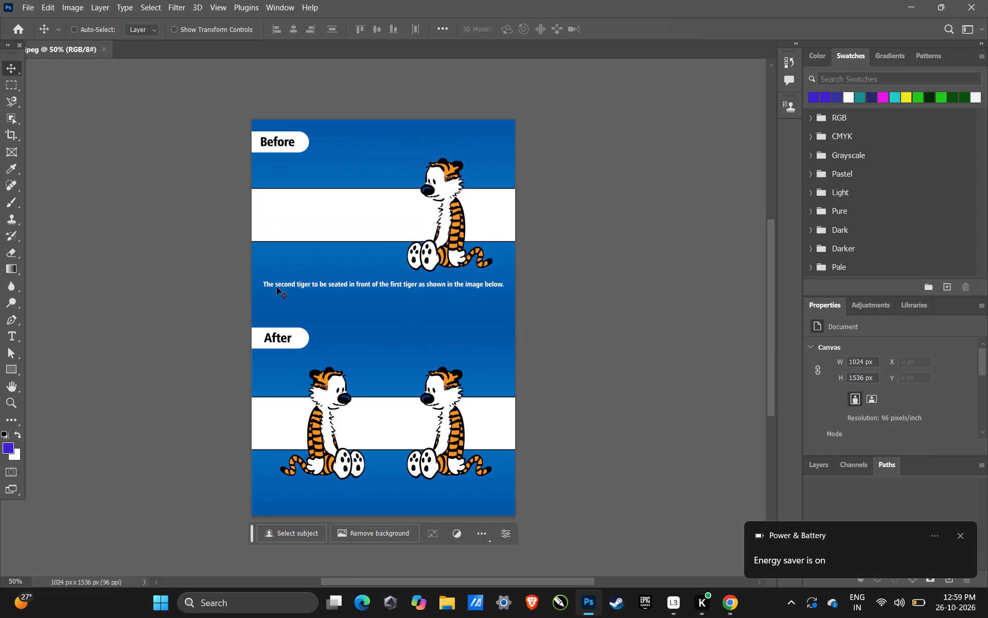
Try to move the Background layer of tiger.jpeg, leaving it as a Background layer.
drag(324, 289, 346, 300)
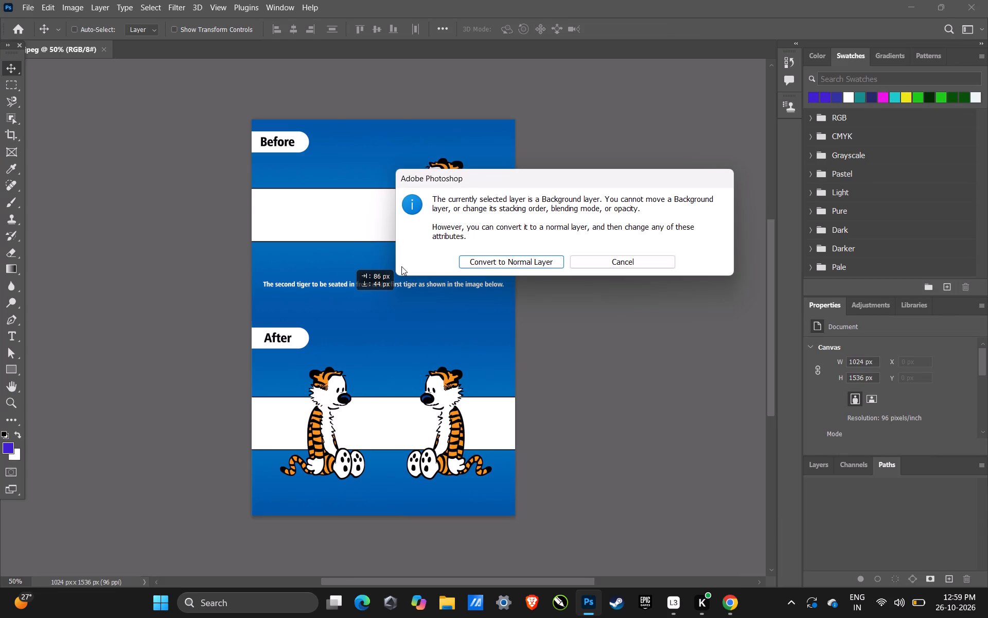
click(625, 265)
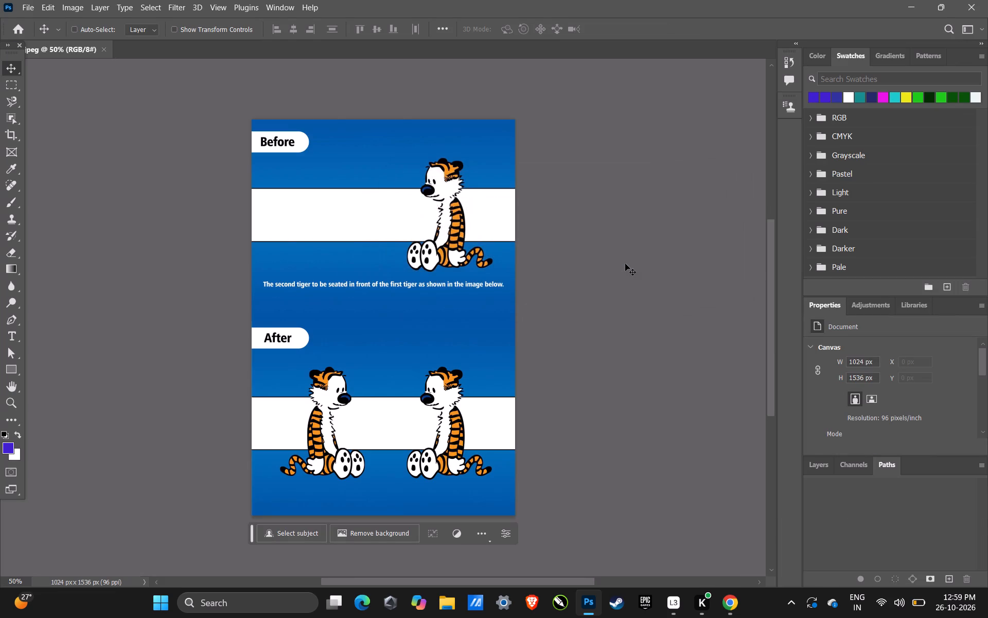
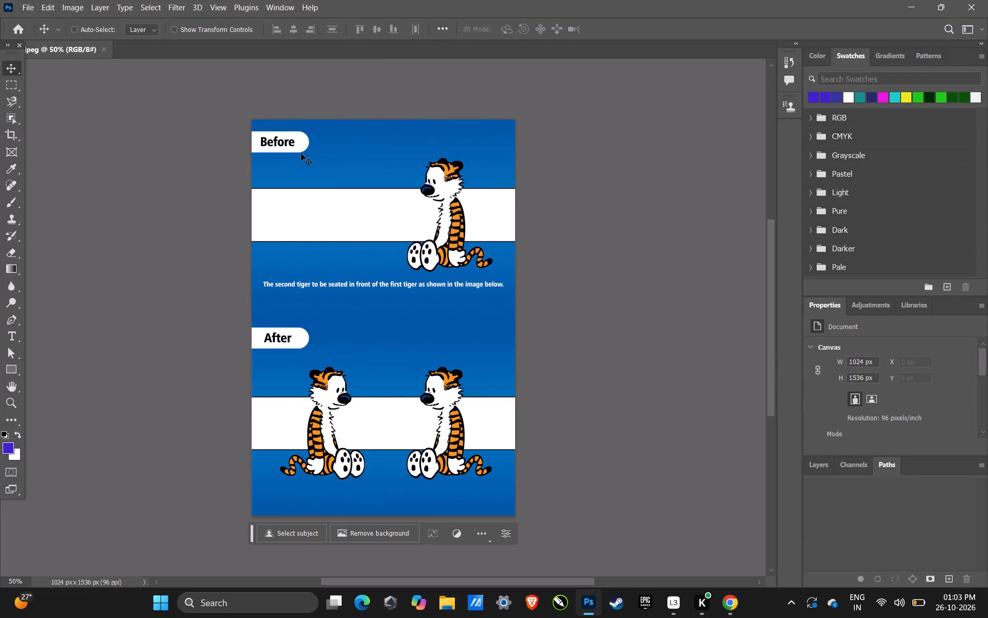
Start a Magnetic Lasso outline at the top of the Before tiger's head and trace it around the rear ear.
click(8, 105)
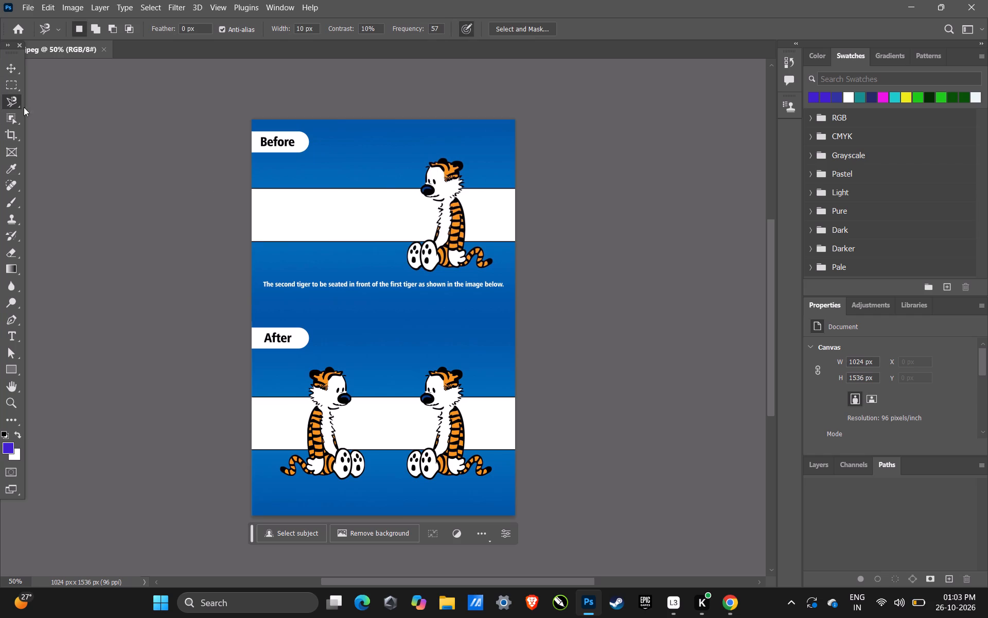
key(ctrl+space)
key(ctrl+space)
key(ctrl+space)
key(ctrl+space)
key(ctrl+space)
key(ctrl+space)
key(ctrl+space)
key(ctrl+space)
key(ctrl+space)
key(ctrl+space)
key(ctrl+space)
key(ctrl+space)
key(ctrl+space)
key(ctrl+space)
key(ctrl+space)
key(ctrl+space)
key(ctrl+space)
key(ctrl+space)
key(ctrl+space)
key(ctrl+space)
ctrl+drag(446, 161, 492, 174)
click(452, 165)
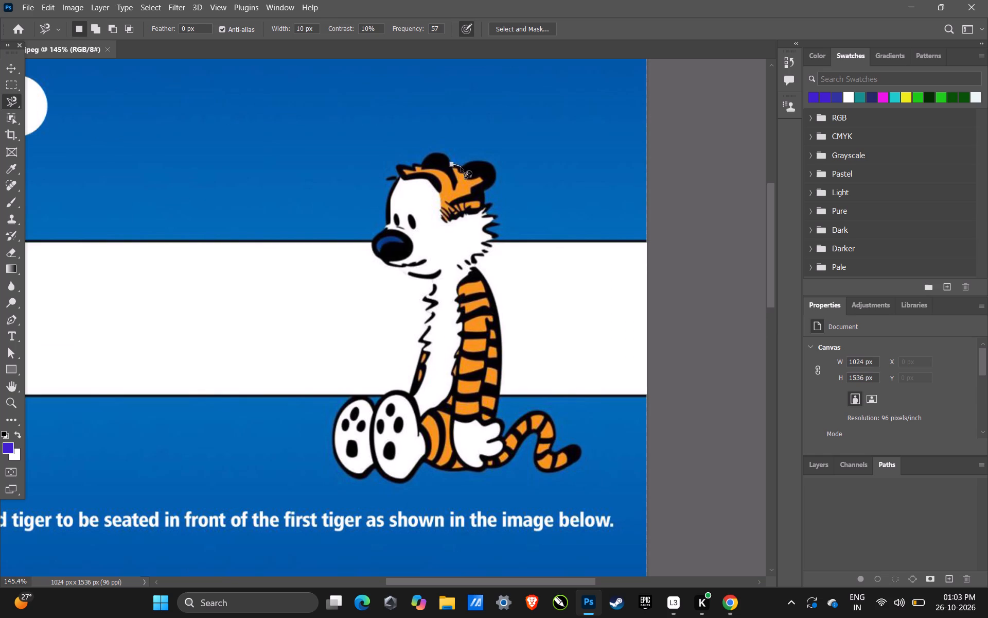
click(462, 169)
click(483, 206)
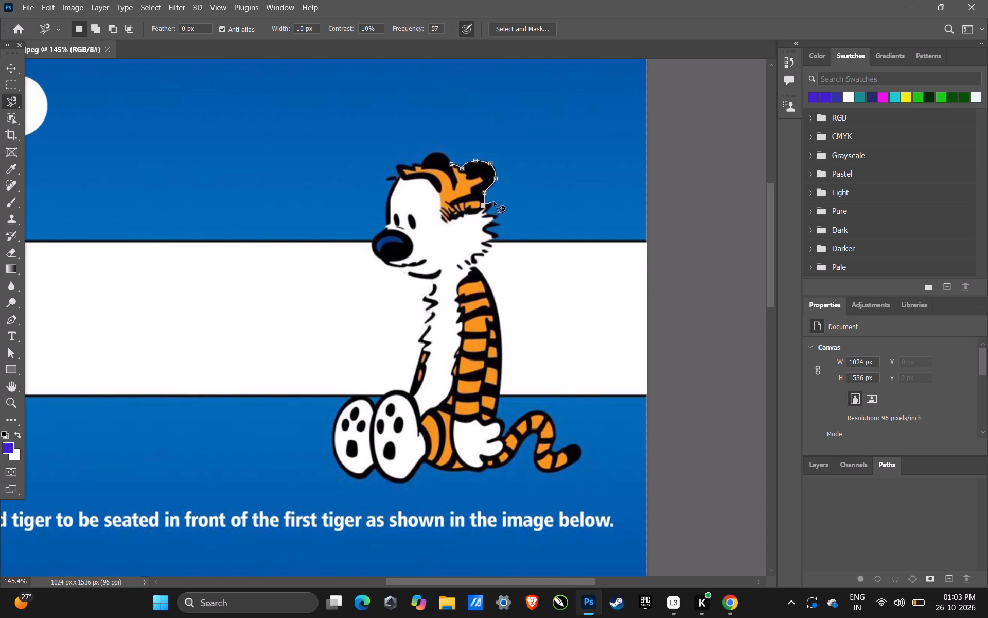
Continue the lasso outline along the jagged cheek fur behind the tiger's head down to the neck.
click(492, 203)
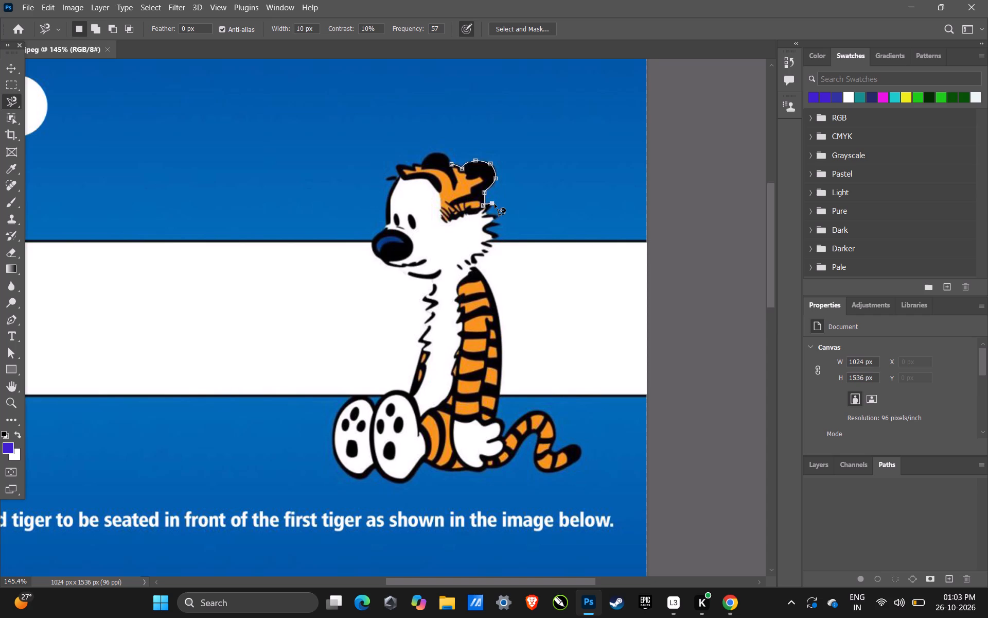
click(486, 212)
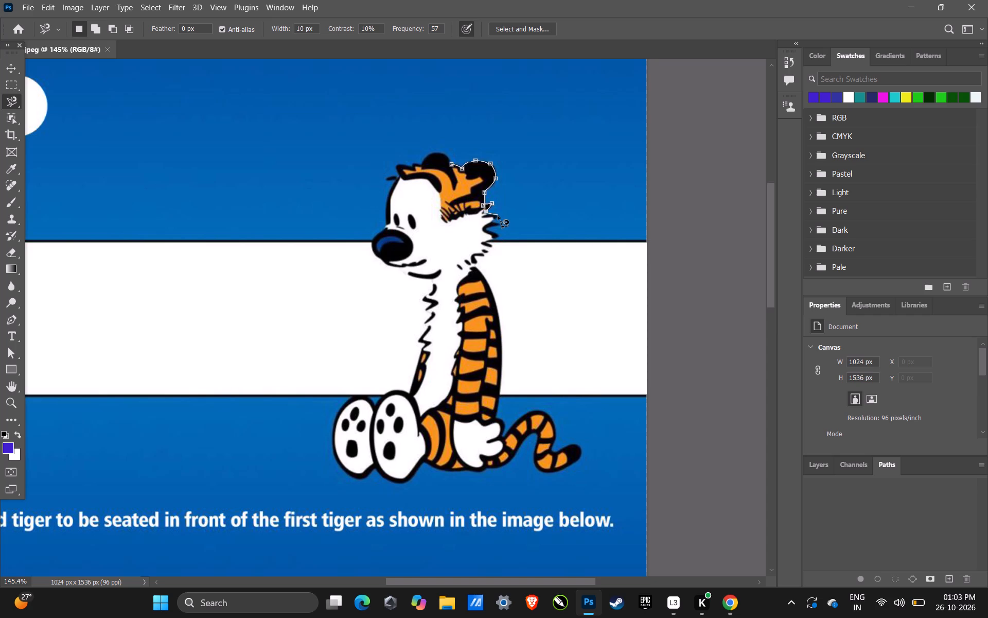
click(498, 216)
click(490, 226)
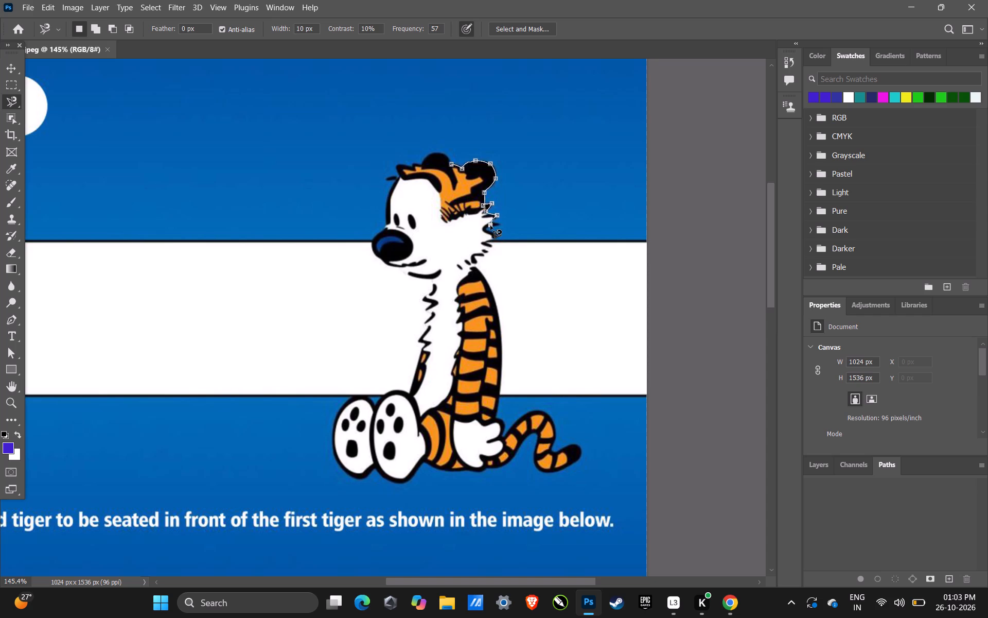
click(499, 224)
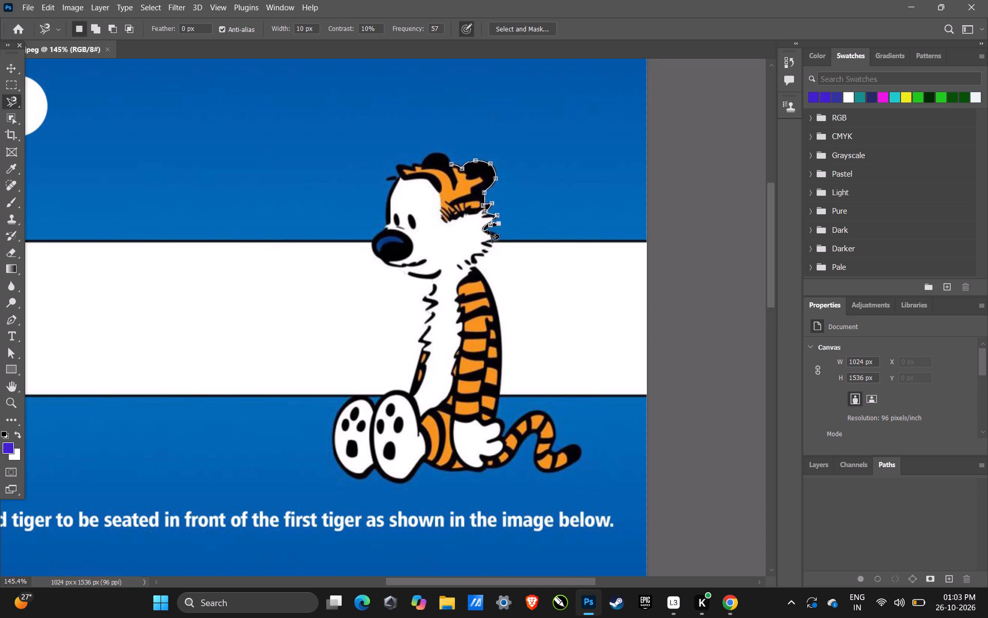
click(488, 230)
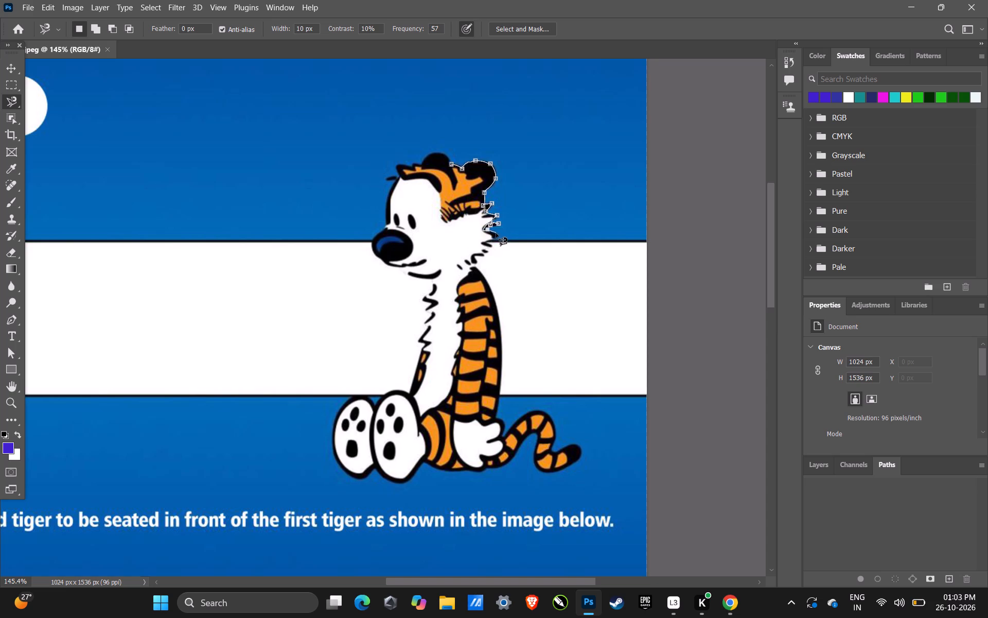
click(500, 236)
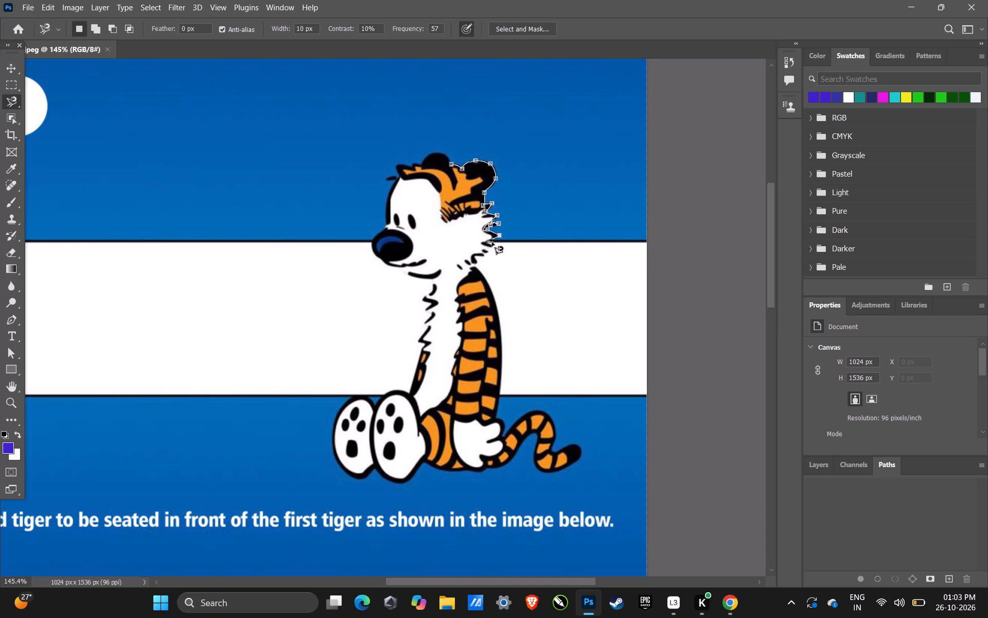
click(486, 243)
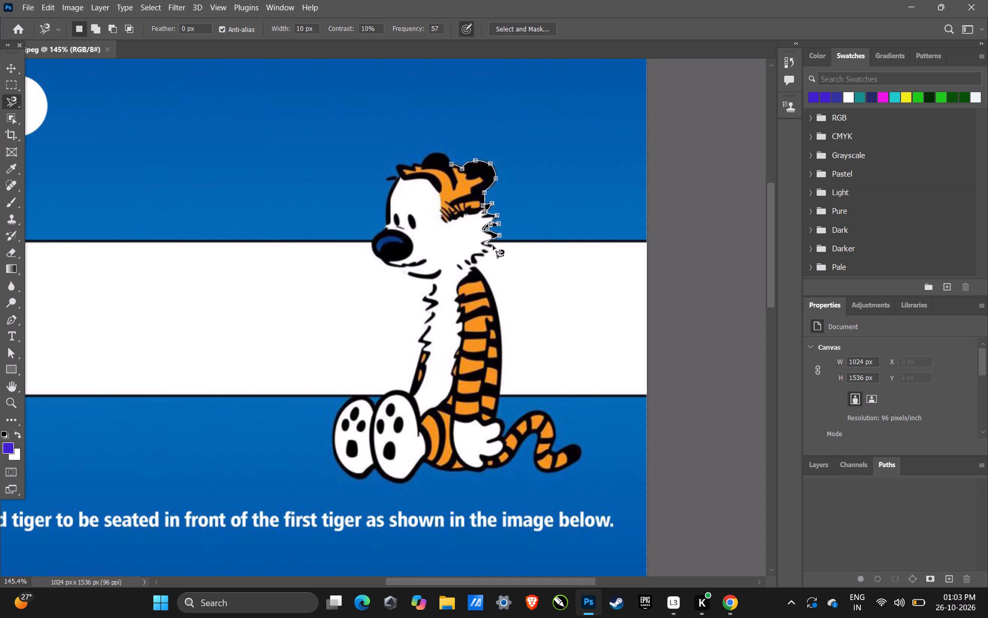
click(493, 246)
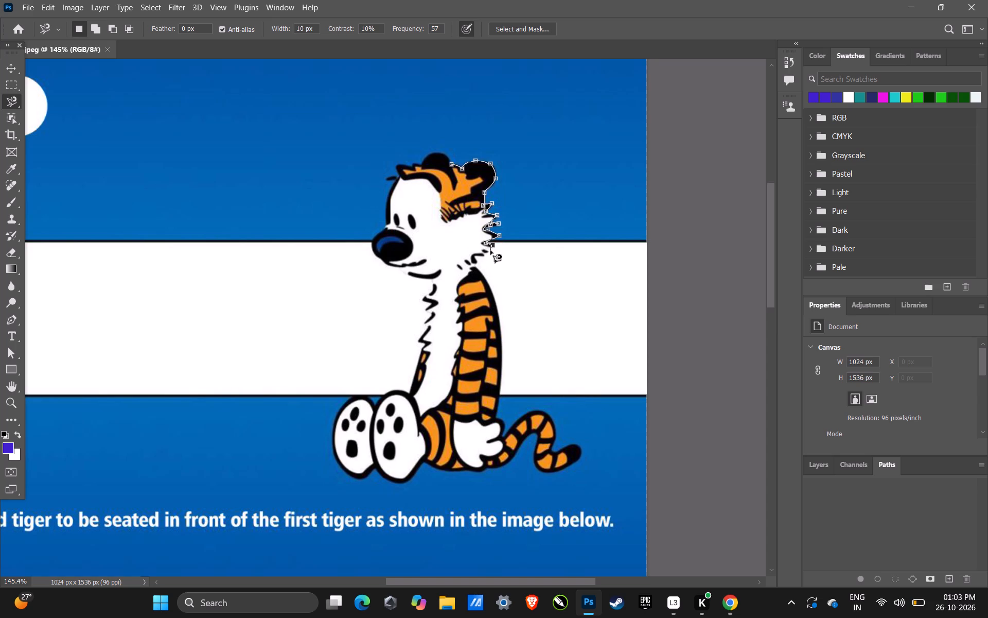
click(488, 250)
click(487, 255)
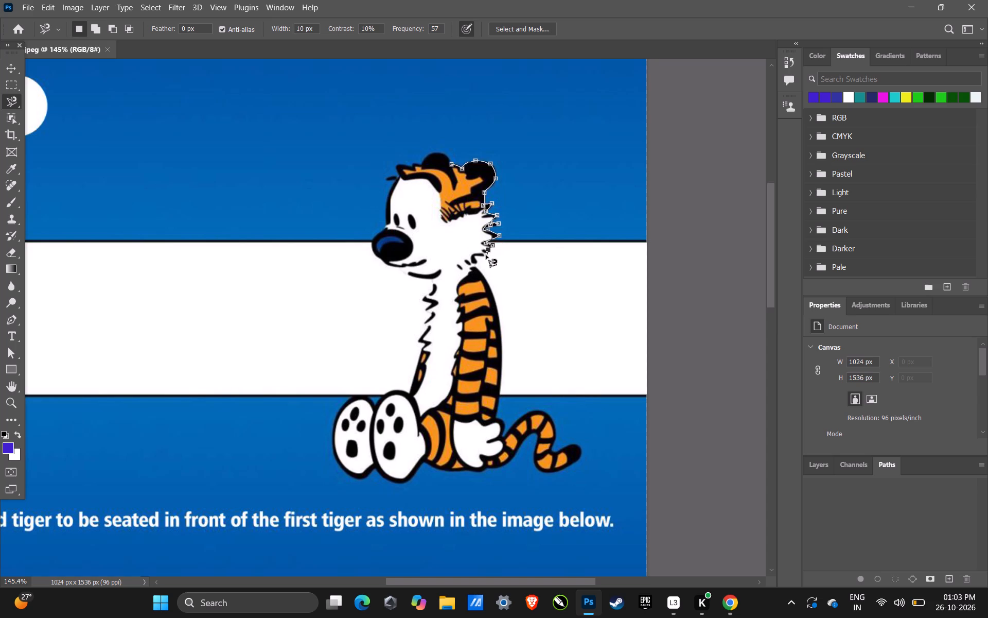
click(475, 257)
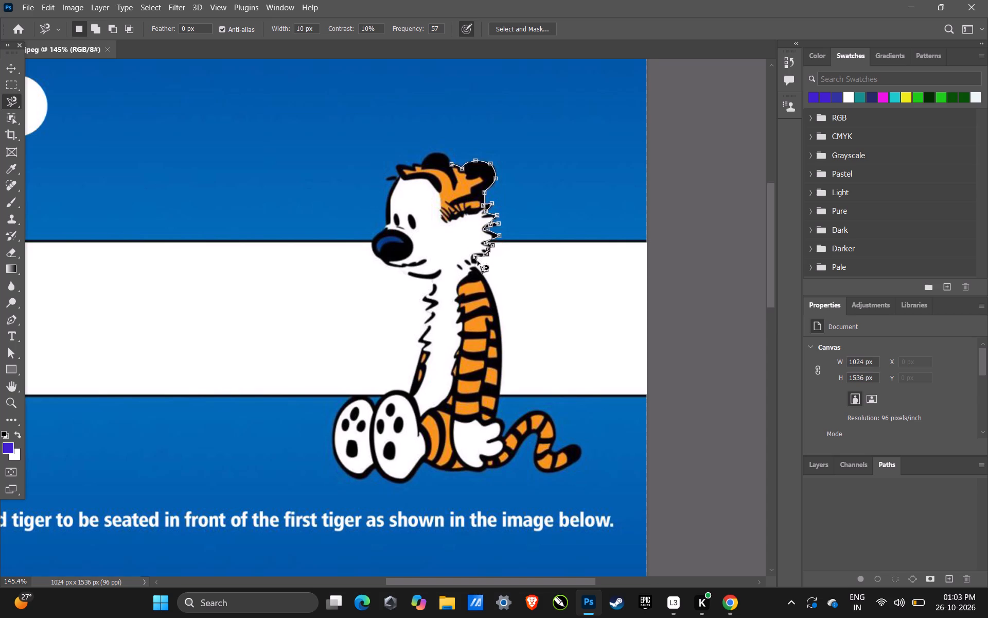
click(480, 264)
click(474, 267)
Remove stray anchor points at the neck and trace the outline down the striped back, around the hand and along the tail.
key(Delete)
key(Delete)
key(Delete)
key(Delete)
key(Delete)
key(Delete)
key(Delete)
key(Delete)
click(494, 420)
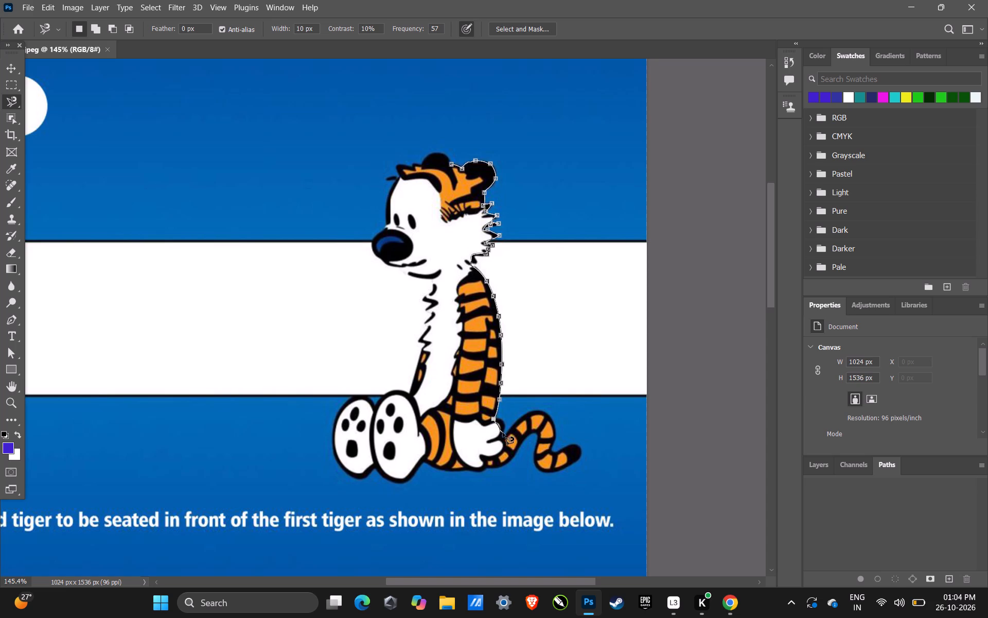
click(505, 426)
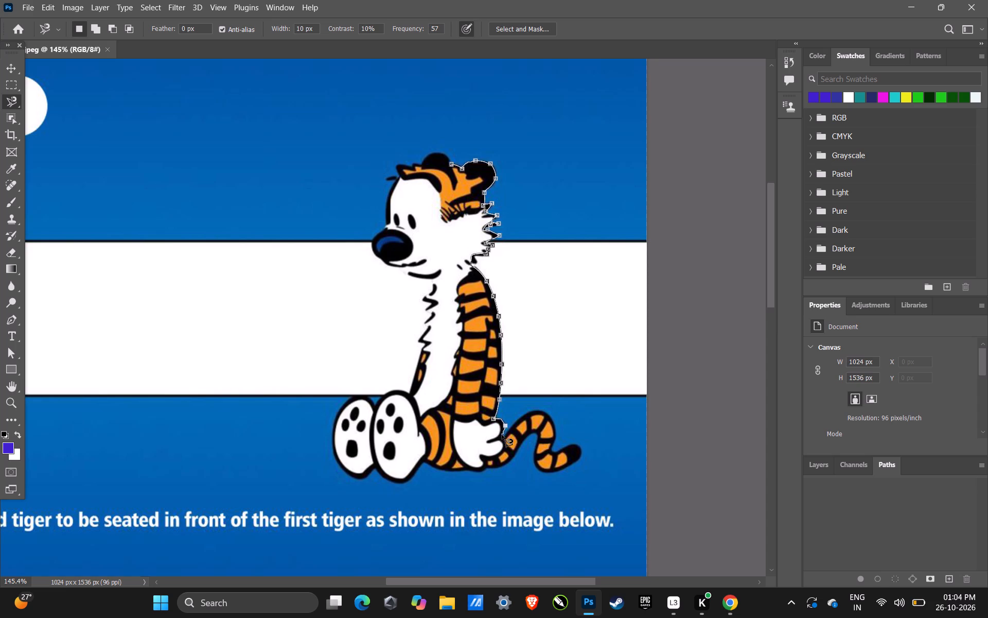
click(501, 438)
click(551, 452)
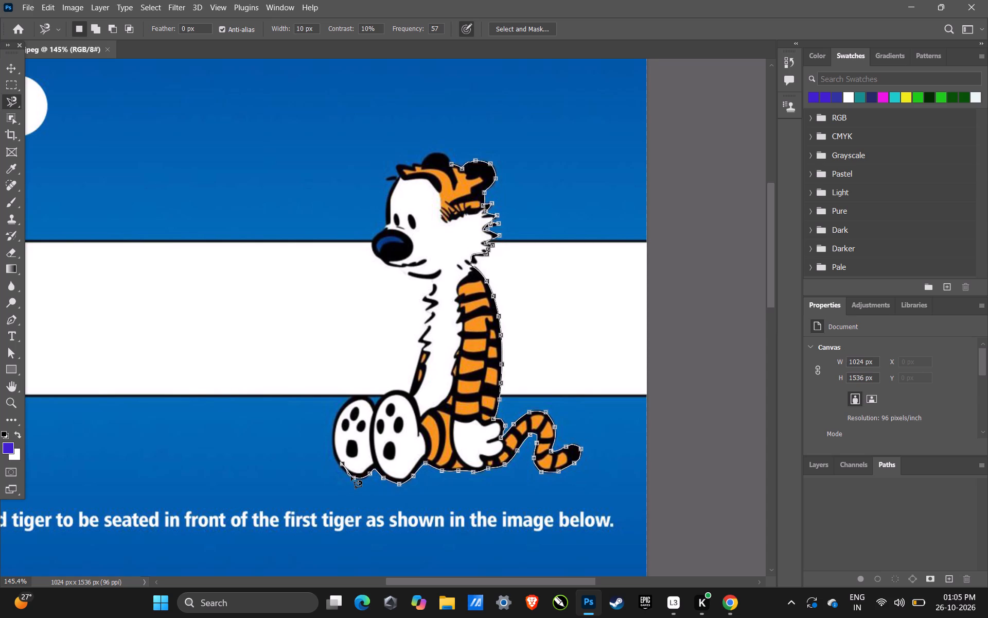
Remove the misplaced anchor points at the foremost foot and retrace the outline around its lower edge.
key(Delete)
key(Delete)
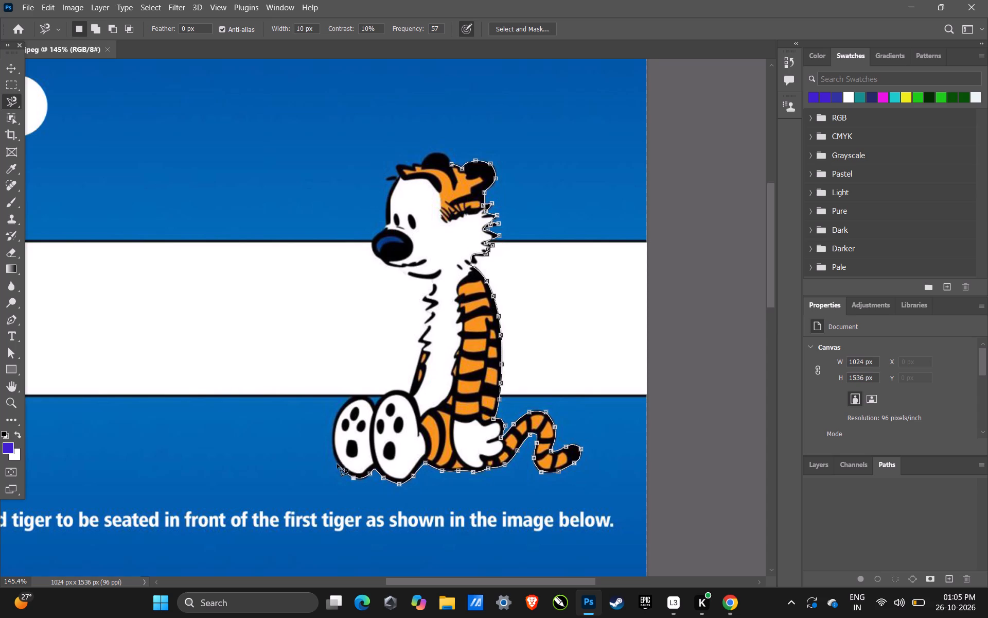
click(339, 466)
key(Delete)
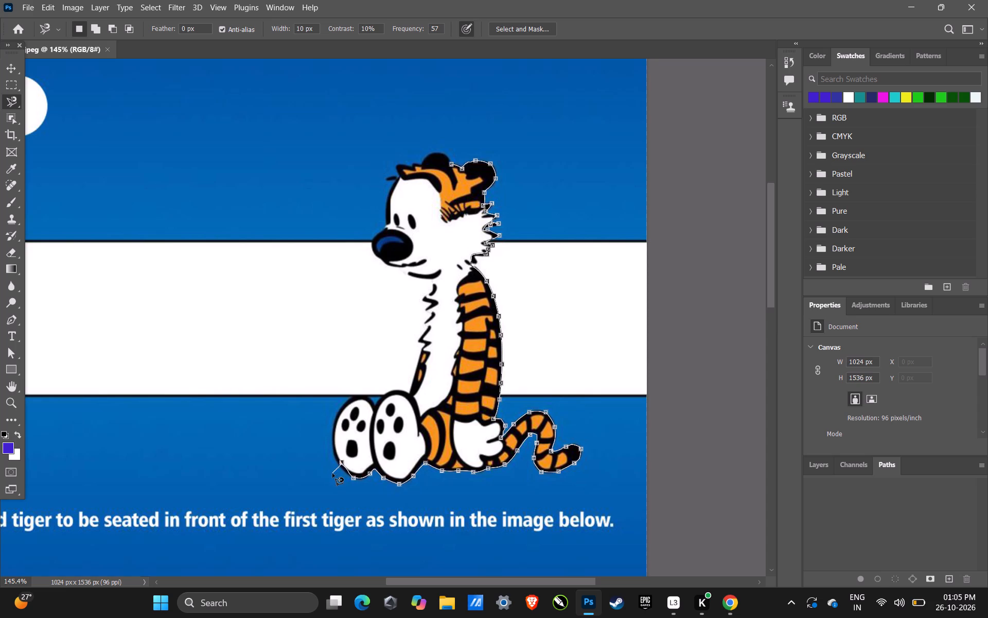
key(Delete)
click(336, 473)
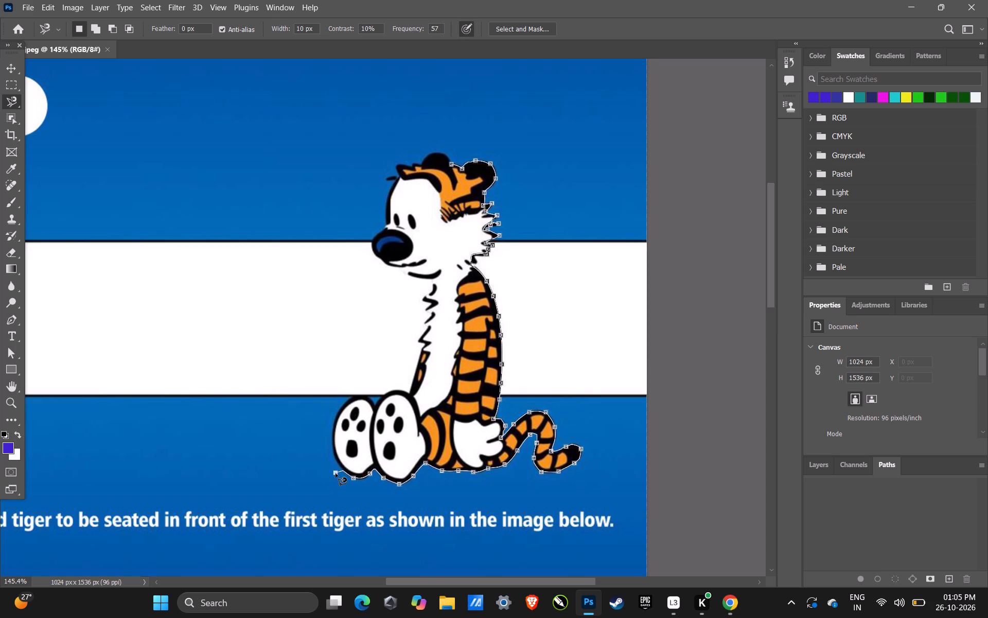
key(Delete)
click(340, 468)
click(332, 455)
key(Delete)
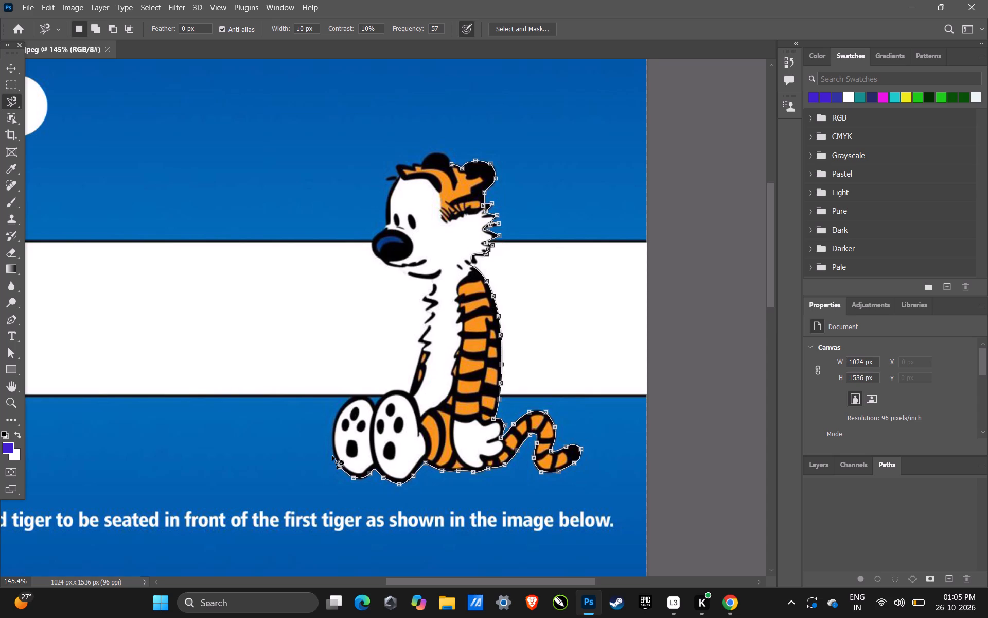
click(332, 456)
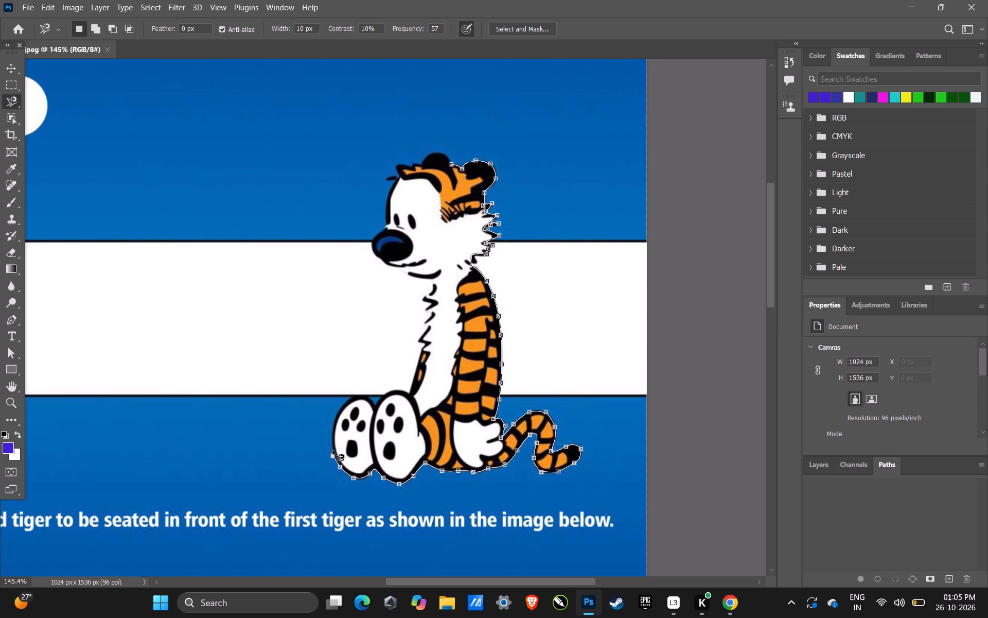
Continue the lasso outline up the front of the foremost foot and over its top to the second foot.
click(332, 449)
click(331, 440)
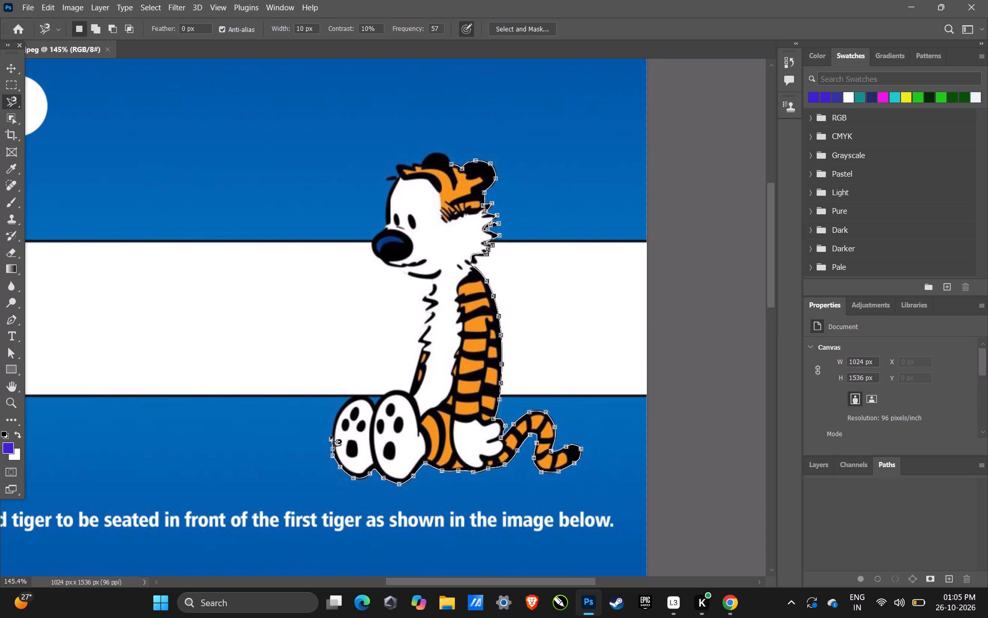
click(332, 428)
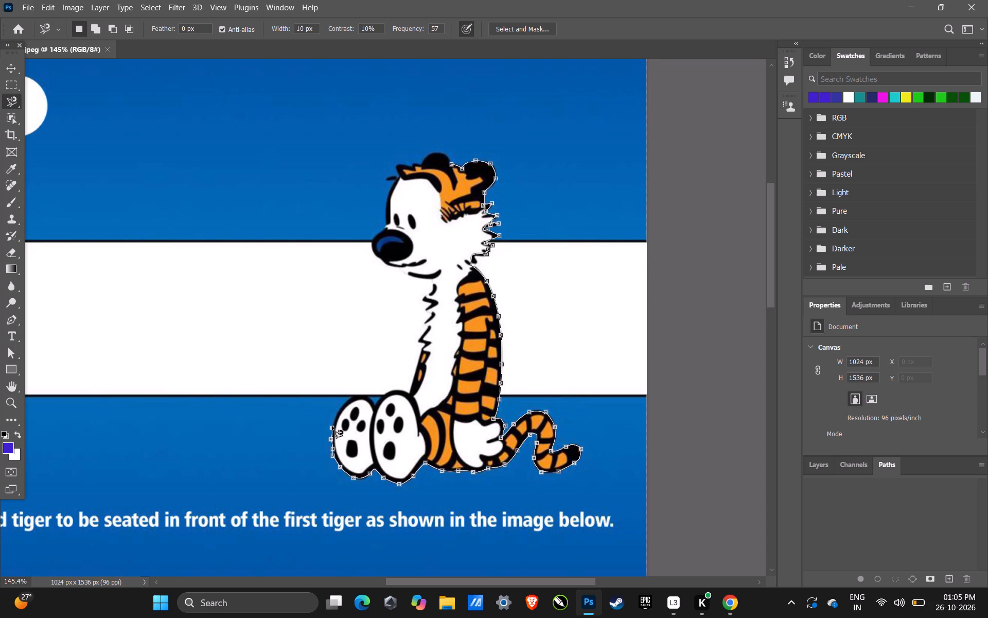
click(336, 415)
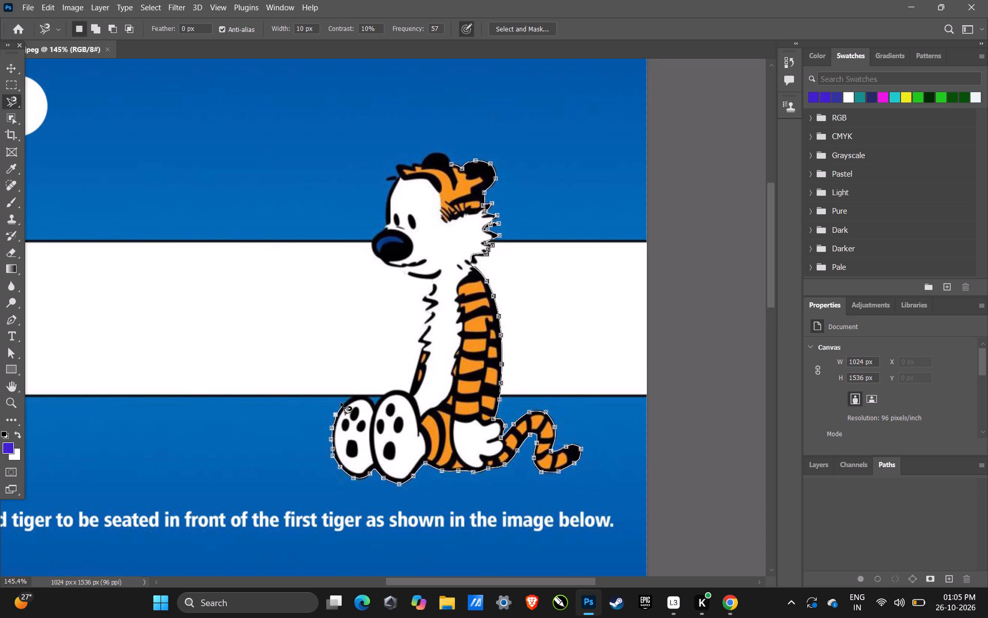
click(345, 401)
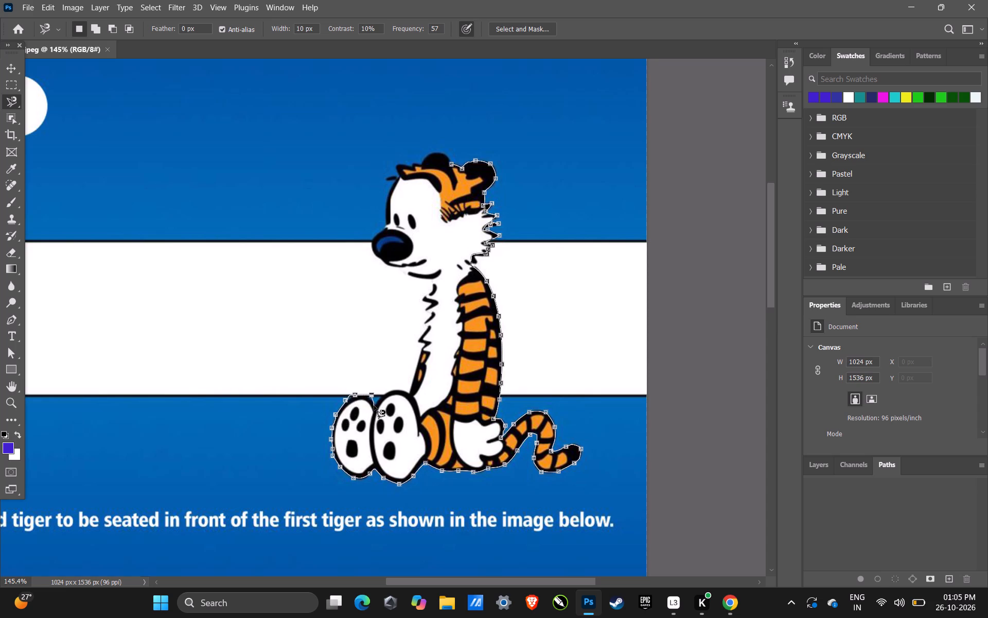
click(374, 406)
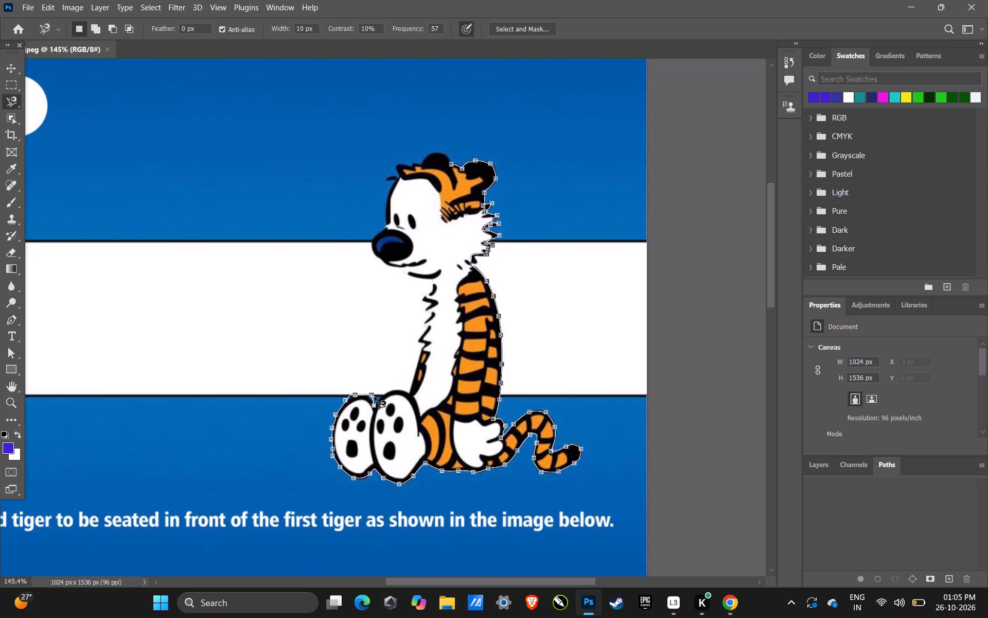
Trace the outline over the second foot, up the arm and jagged chest fur, to the underside of the chin.
click(380, 398)
click(420, 298)
key(Delete)
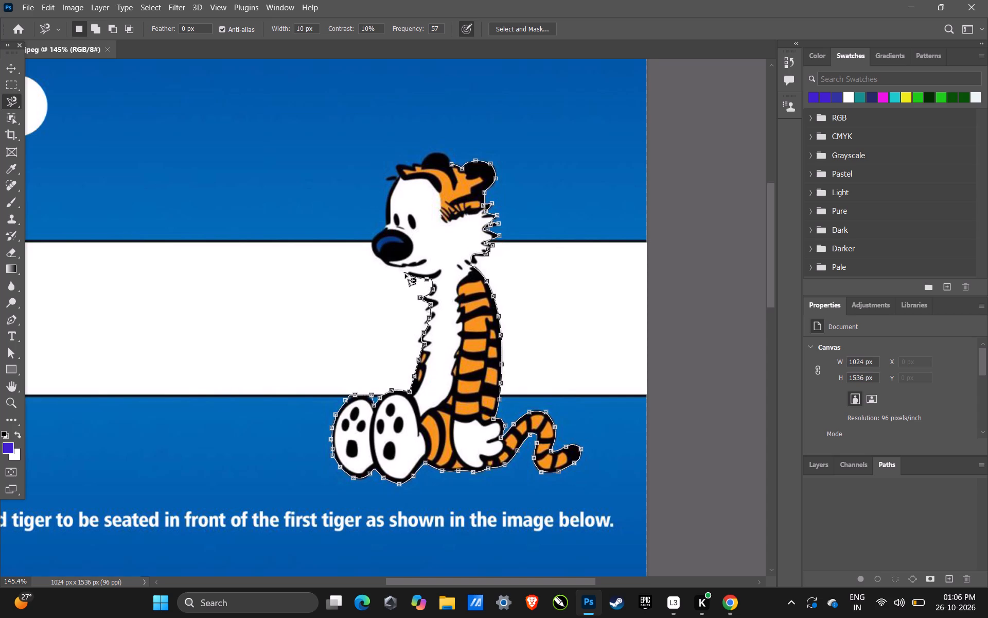
click(405, 276)
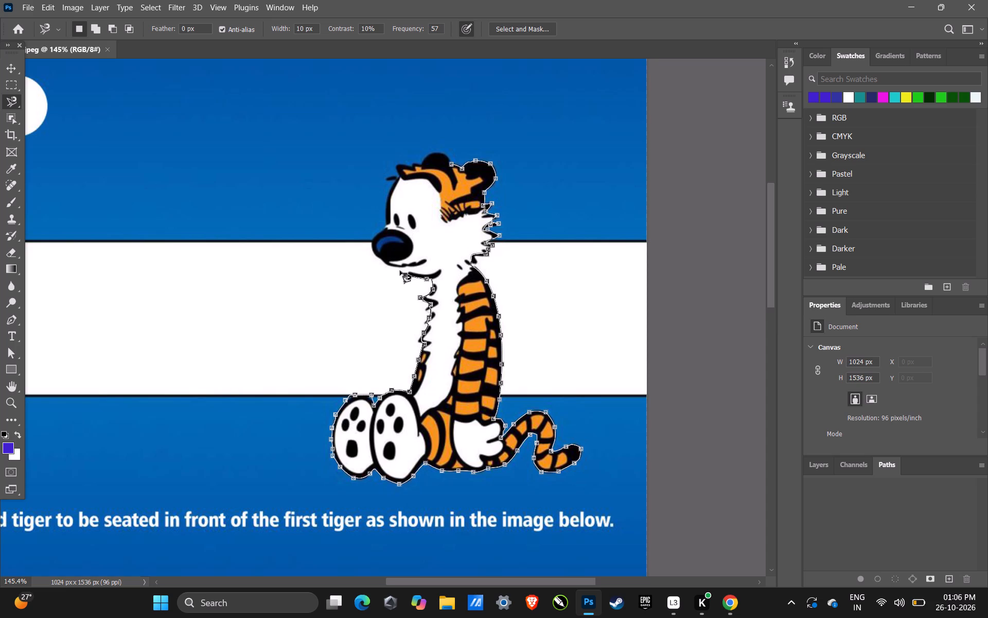
click(400, 271)
Remove the stray anchor point above the nose, trace the forehead, hair tuft and front ear, and close the outline at its start.
key(Delete)
click(384, 221)
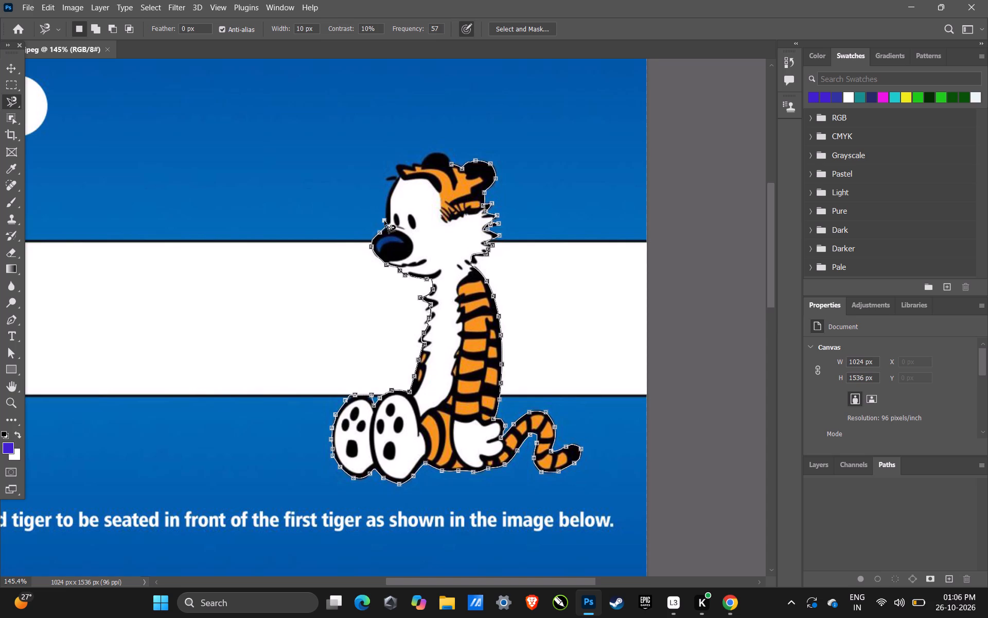
click(384, 208)
click(388, 195)
click(394, 180)
key(Delete)
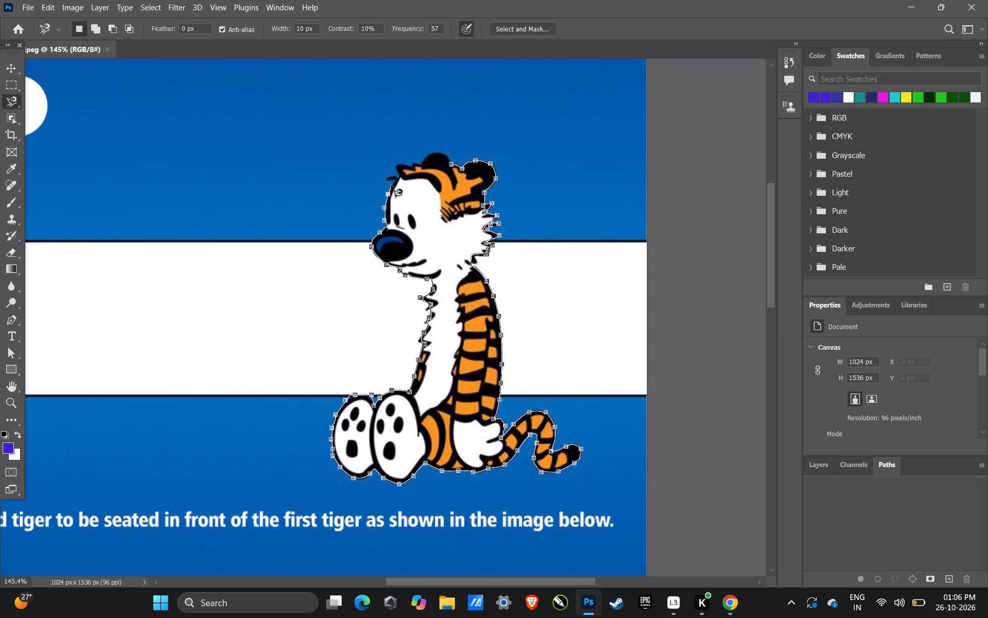
click(392, 185)
click(396, 179)
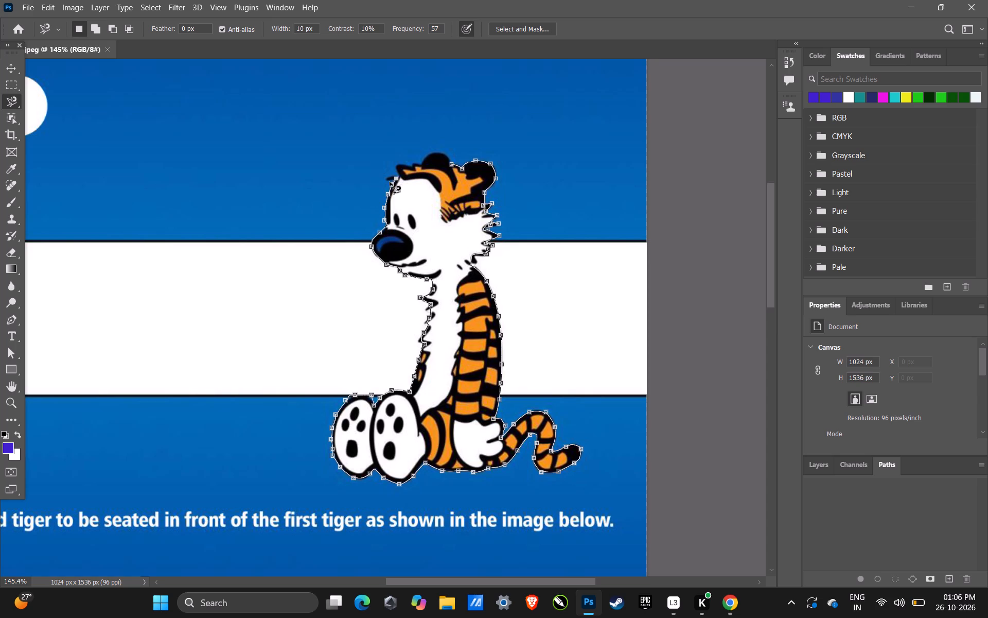
click(386, 182)
click(394, 174)
click(450, 164)
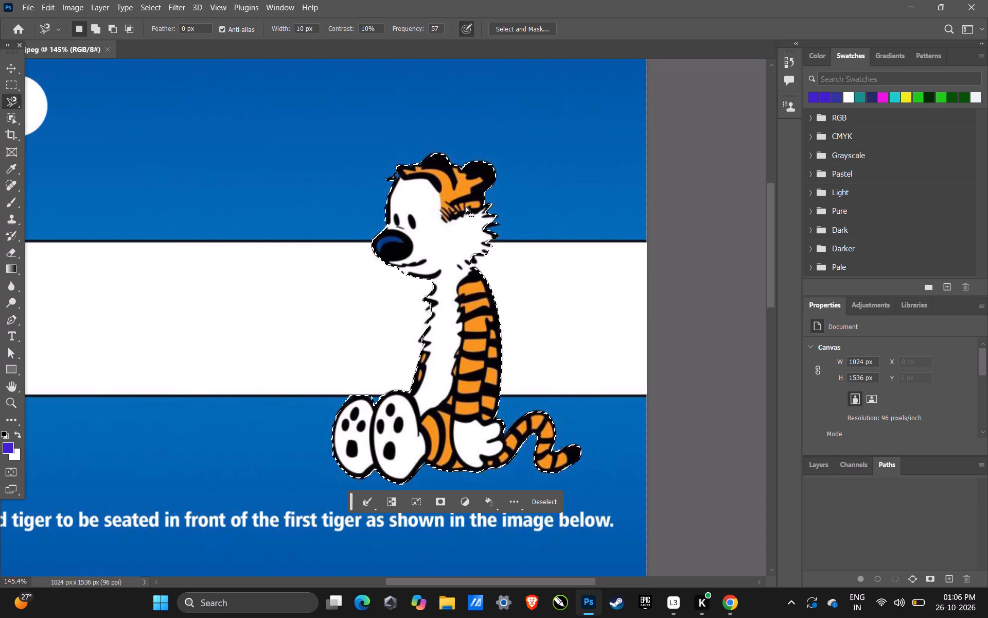
Invert the tiger selection.
right_click(460, 204)
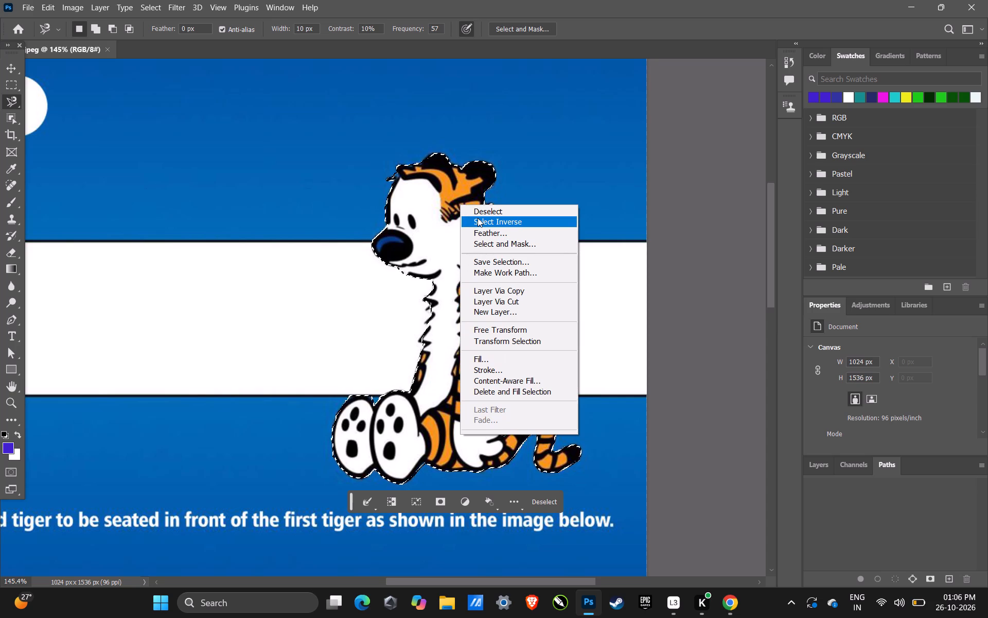
click(478, 218)
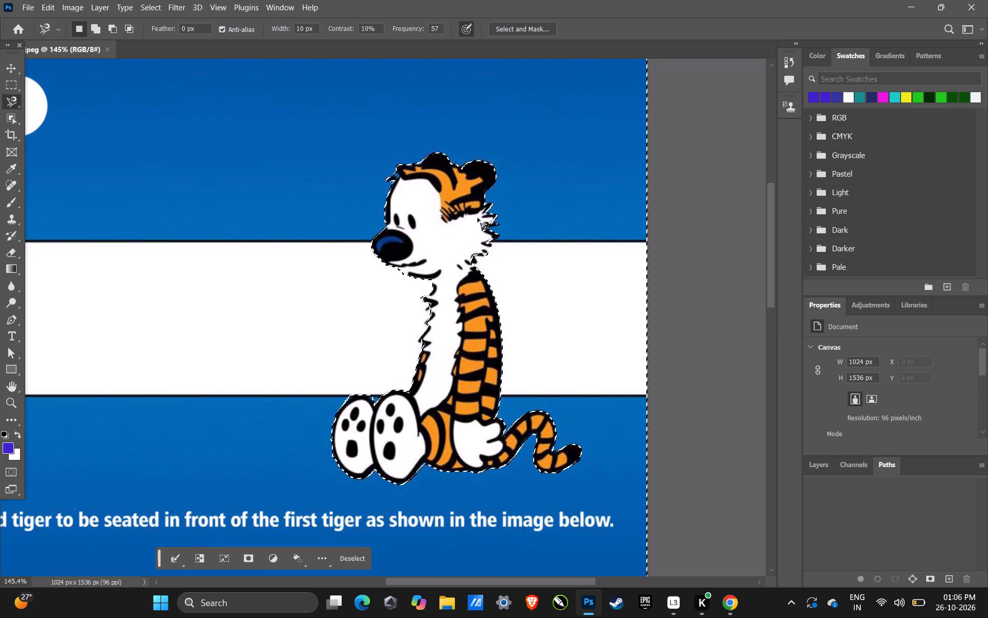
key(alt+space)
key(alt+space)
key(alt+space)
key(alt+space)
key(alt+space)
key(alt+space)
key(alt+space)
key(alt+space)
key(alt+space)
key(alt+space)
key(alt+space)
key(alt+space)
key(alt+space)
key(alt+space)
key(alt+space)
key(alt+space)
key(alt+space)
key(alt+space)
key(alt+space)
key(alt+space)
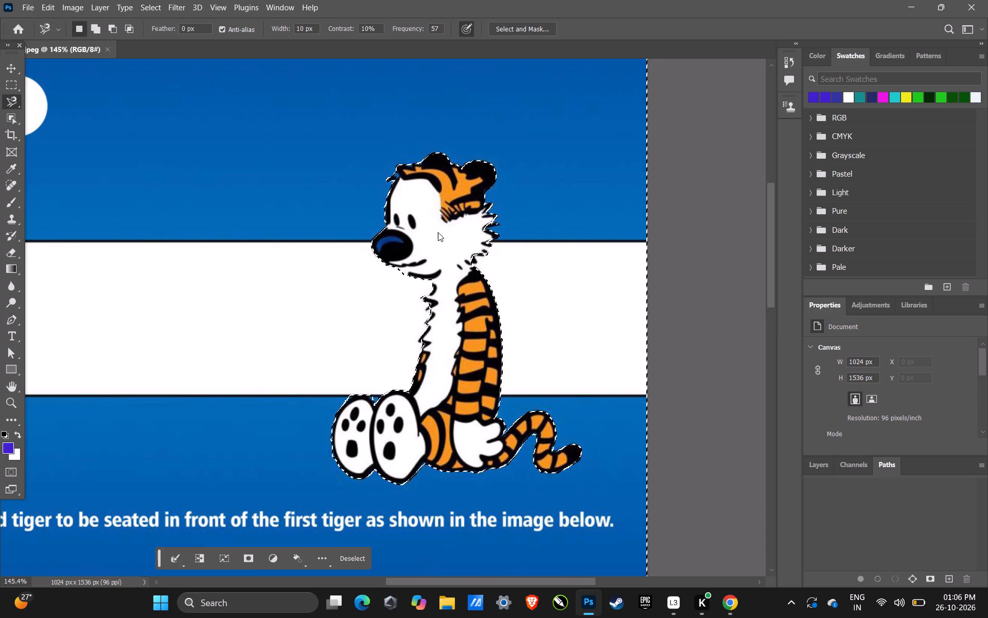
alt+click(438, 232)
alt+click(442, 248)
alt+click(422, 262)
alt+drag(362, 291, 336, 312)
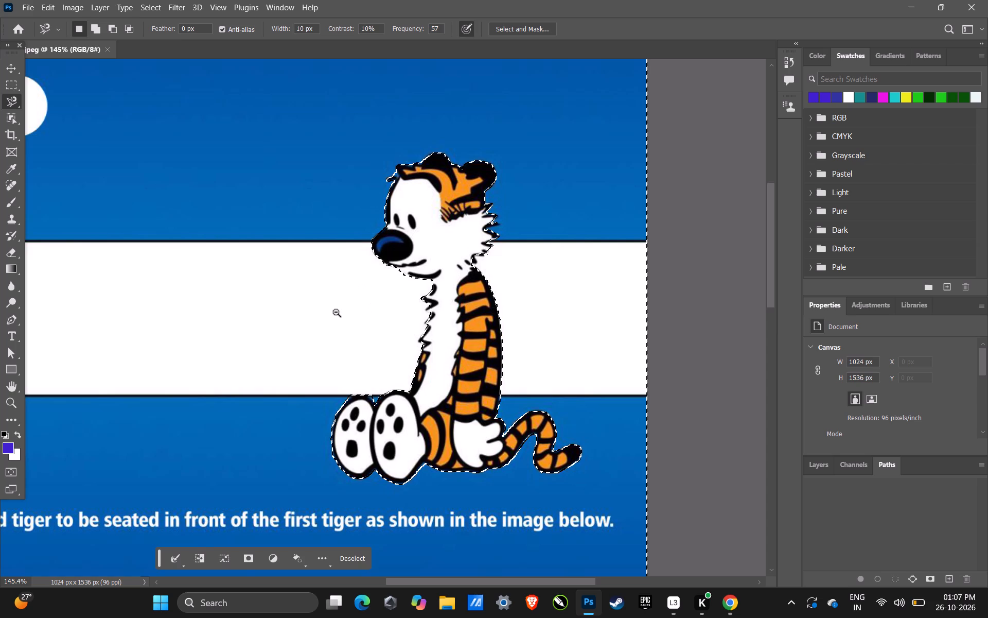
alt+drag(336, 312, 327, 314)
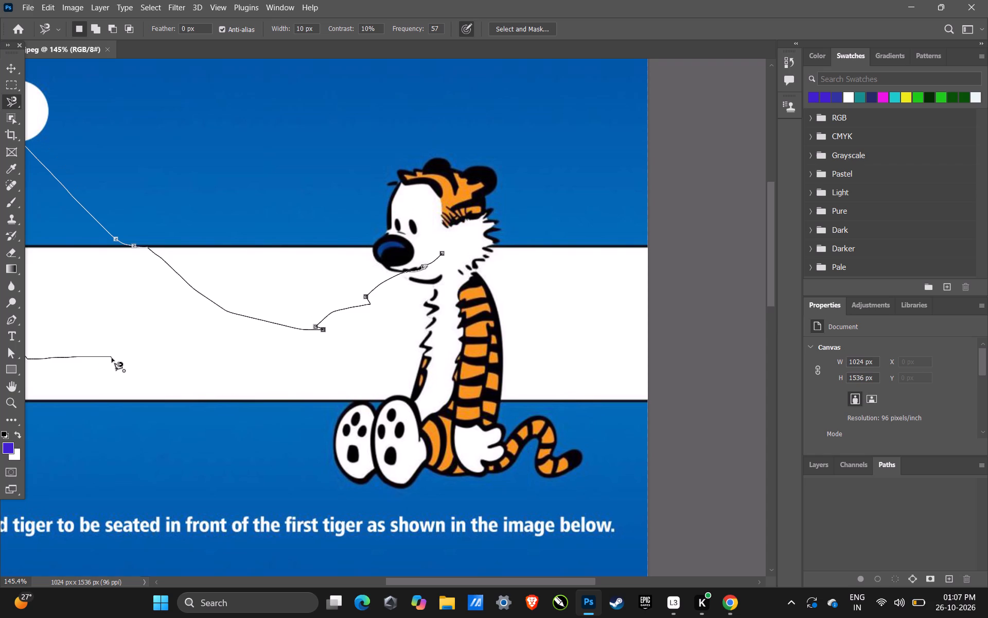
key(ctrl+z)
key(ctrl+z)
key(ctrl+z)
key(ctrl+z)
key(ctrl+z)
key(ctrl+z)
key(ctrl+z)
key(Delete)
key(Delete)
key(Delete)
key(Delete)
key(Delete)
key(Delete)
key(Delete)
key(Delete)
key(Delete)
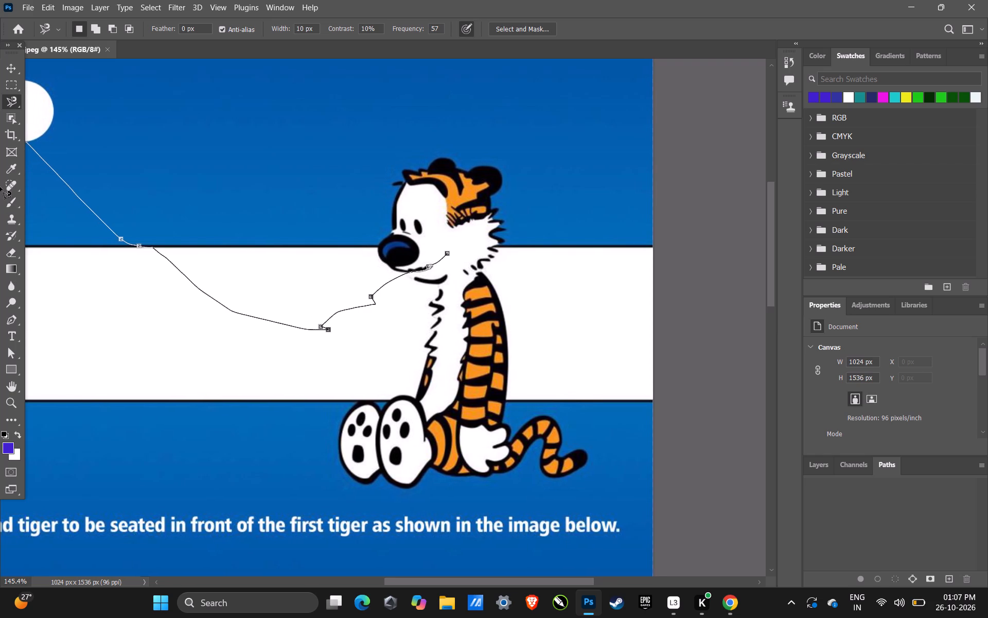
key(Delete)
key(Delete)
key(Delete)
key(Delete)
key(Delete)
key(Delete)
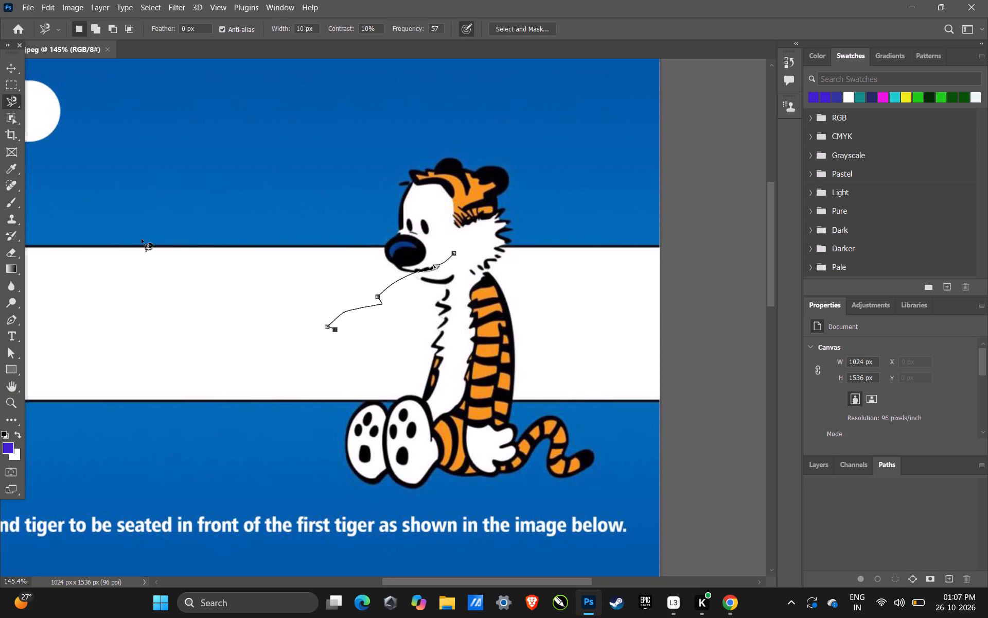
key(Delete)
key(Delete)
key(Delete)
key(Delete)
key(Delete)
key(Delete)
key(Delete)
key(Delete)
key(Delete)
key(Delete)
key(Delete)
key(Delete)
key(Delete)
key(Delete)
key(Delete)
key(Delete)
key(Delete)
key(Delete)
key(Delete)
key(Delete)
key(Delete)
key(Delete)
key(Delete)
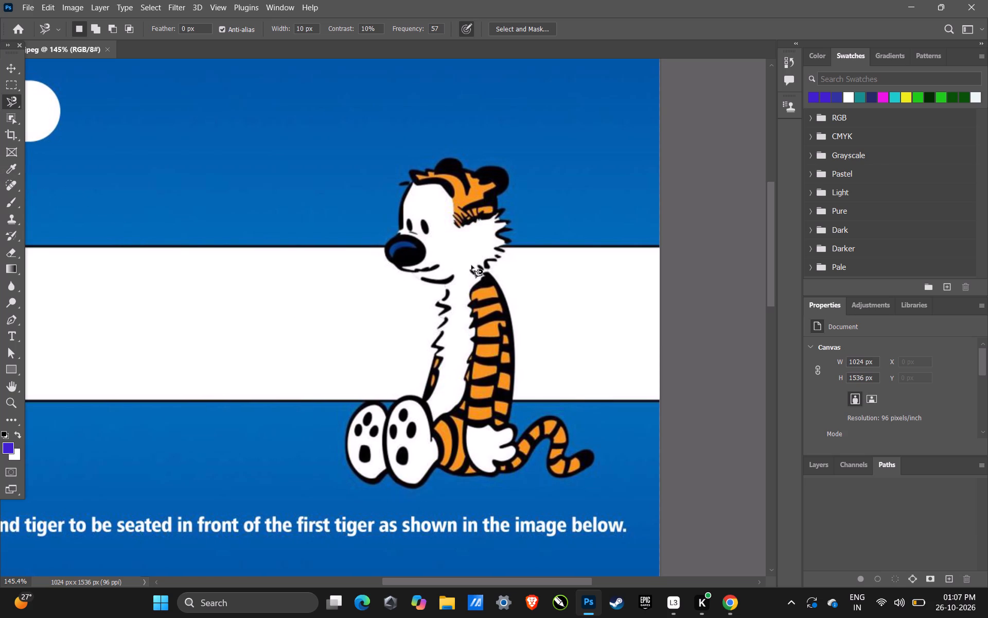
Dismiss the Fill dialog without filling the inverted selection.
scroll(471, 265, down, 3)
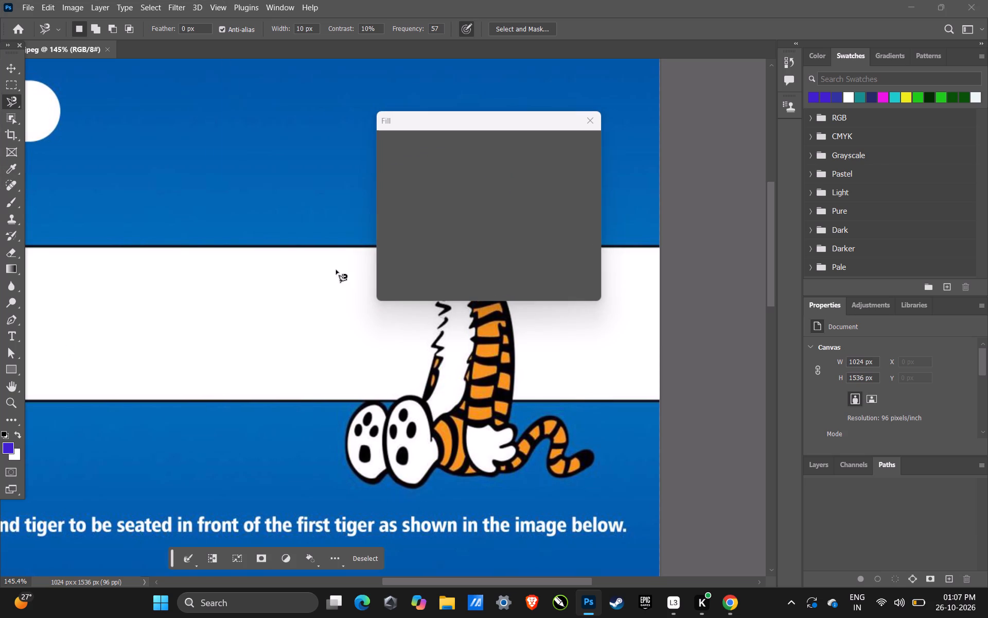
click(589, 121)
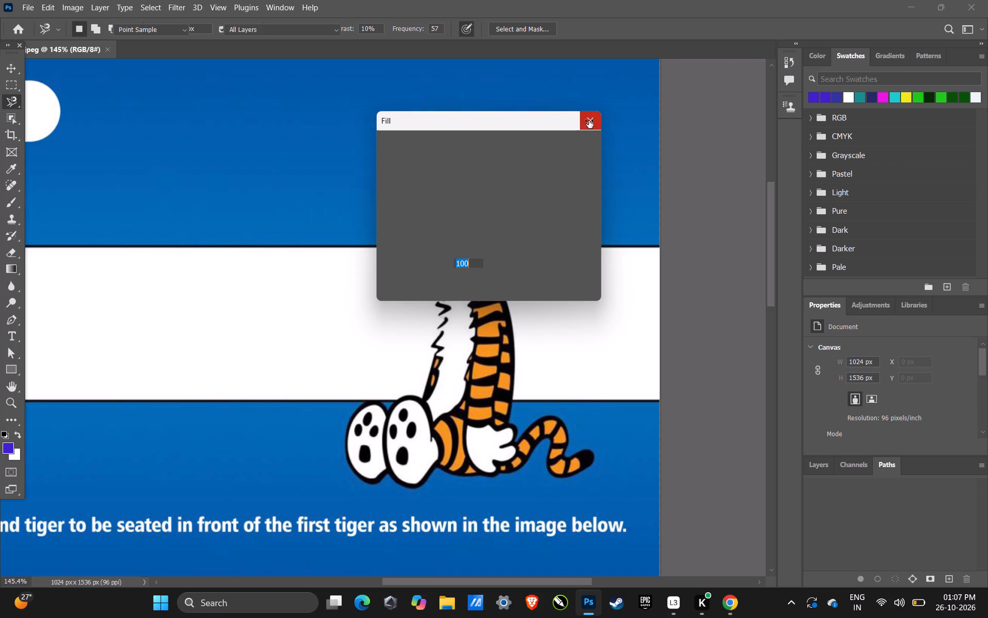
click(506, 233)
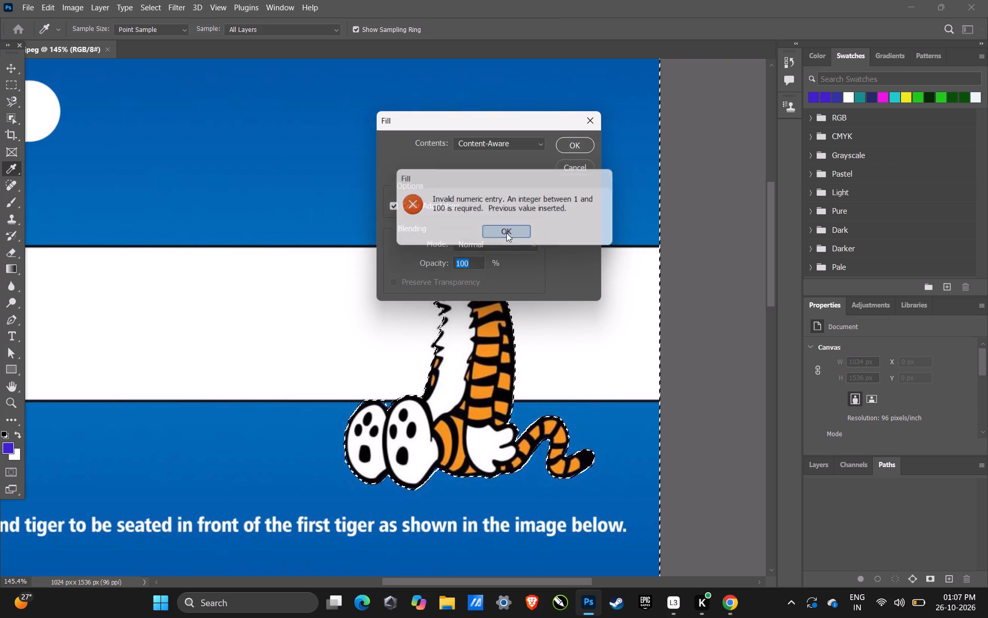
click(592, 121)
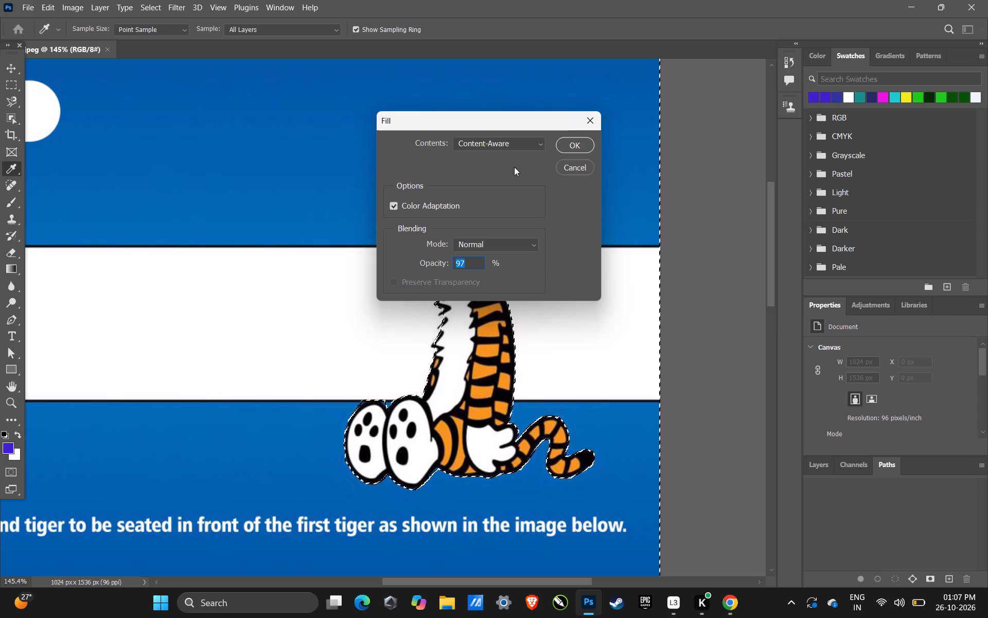
View the Before section together with the After reference at 66.67% zoom.
scroll(387, 248, down, 2)
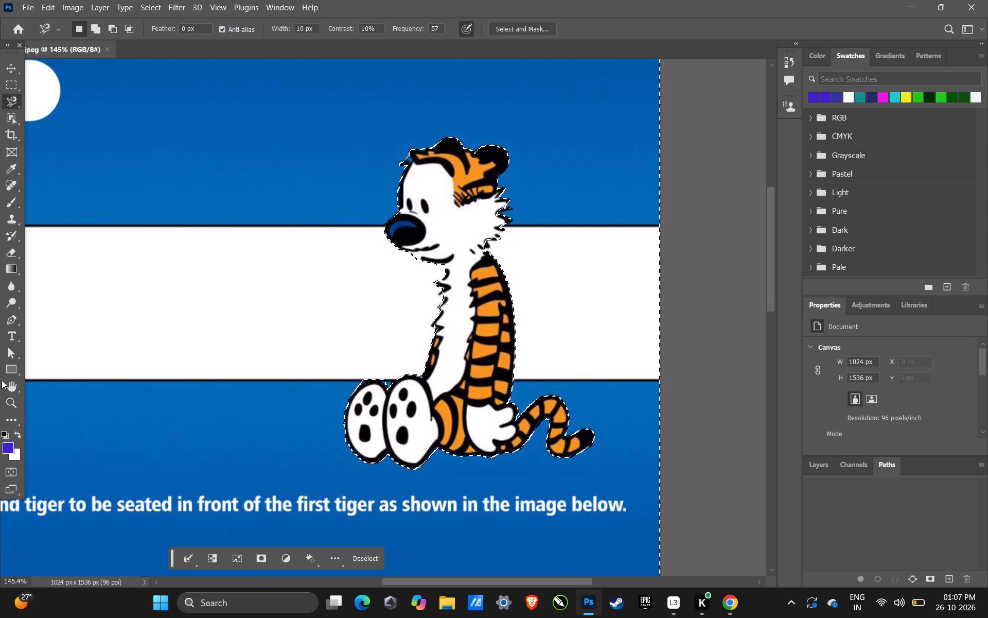
click(11, 401)
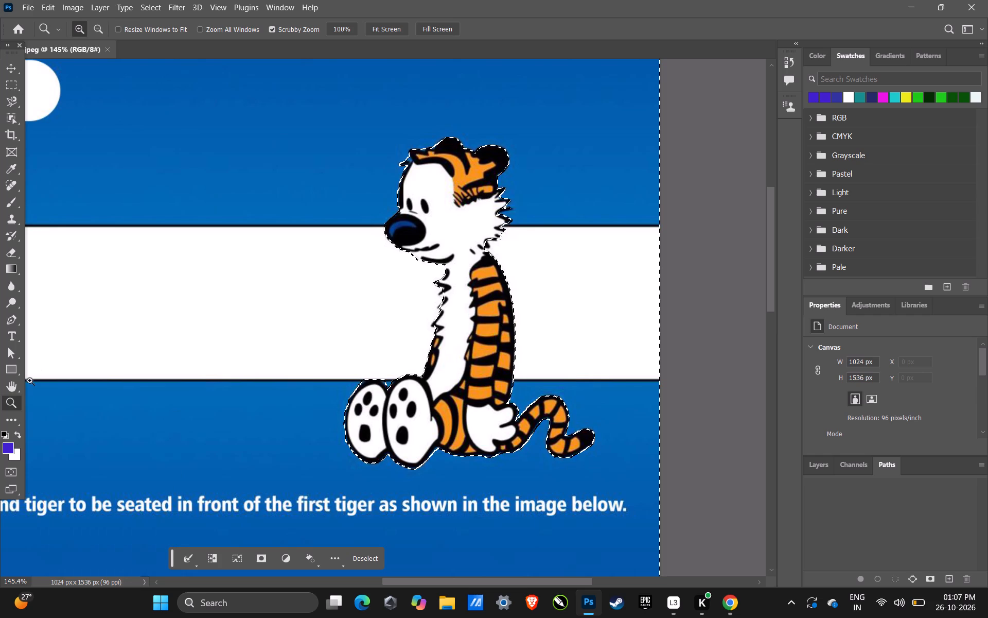
click(10, 400)
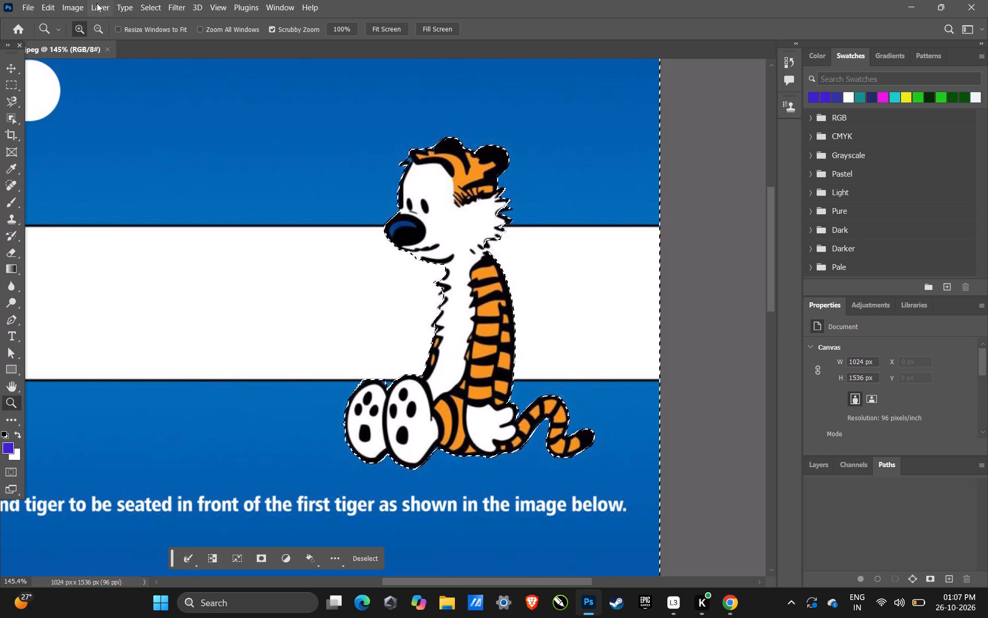
click(96, 24)
drag(123, 235, 145, 248)
click(145, 248)
drag(140, 248, 128, 250)
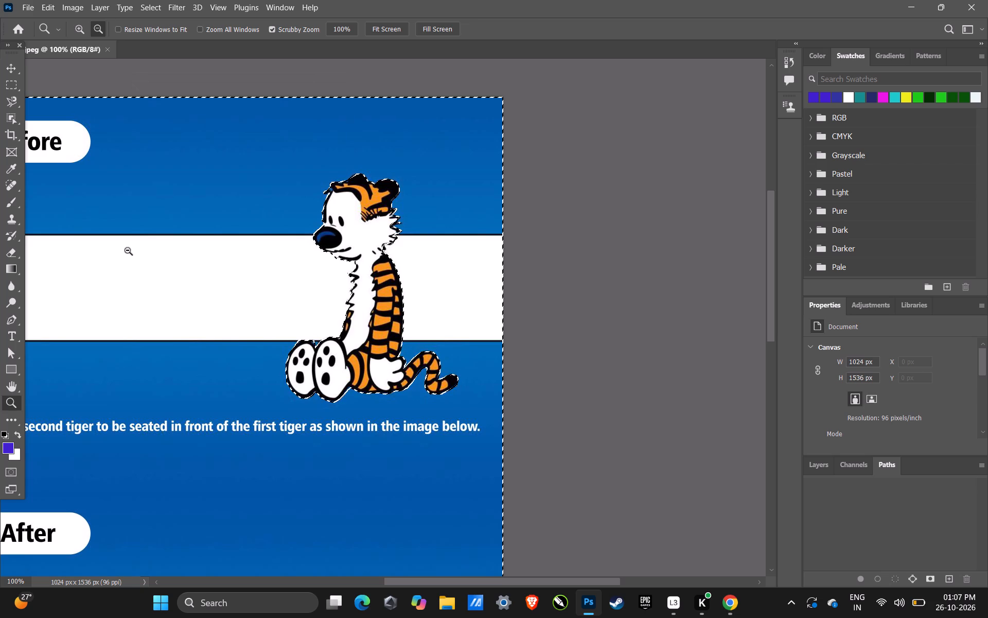
key(space)
key(space)
key(space)
key(space)
key(space)
key(space)
key(space)
key(space)
key(space)
key(space)
key(space)
key(space)
key(space)
key(space)
key(space)
key(space)
key(space)
key(space)
key(space)
key(space)
drag(128, 250, 317, 273)
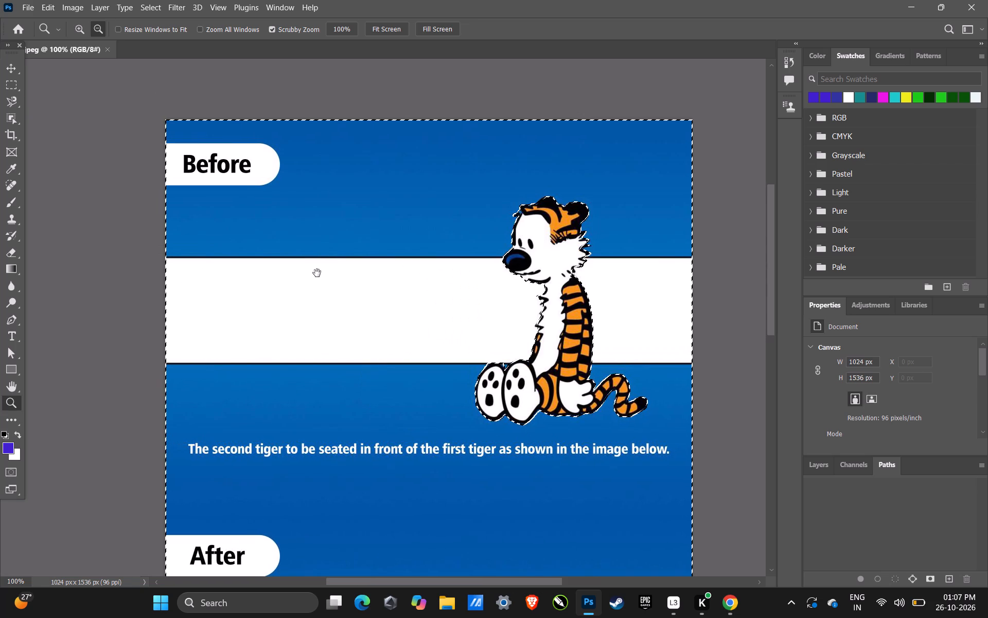
drag(317, 273, 314, 245)
click(312, 266)
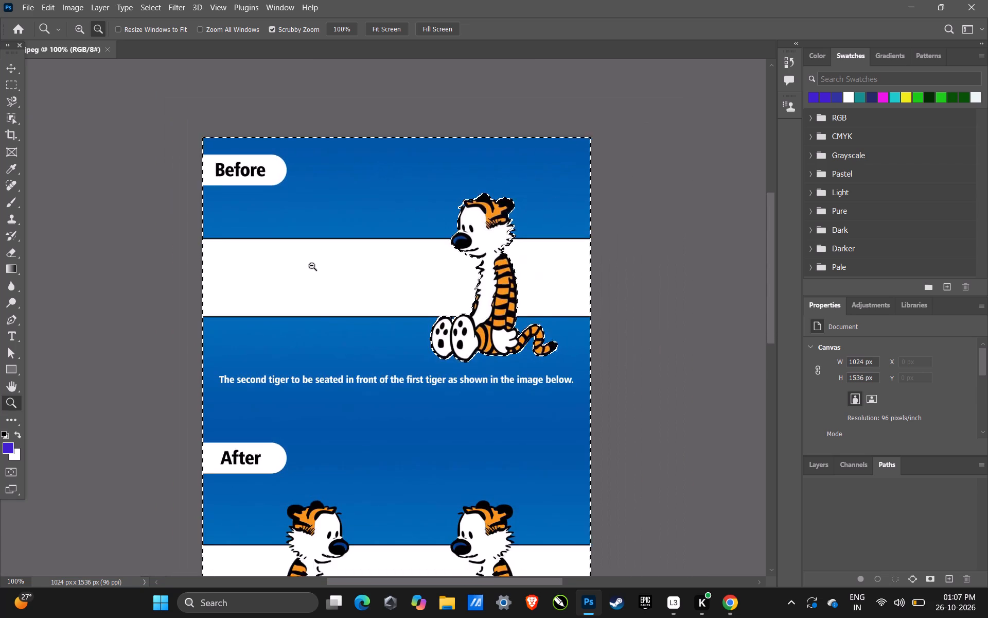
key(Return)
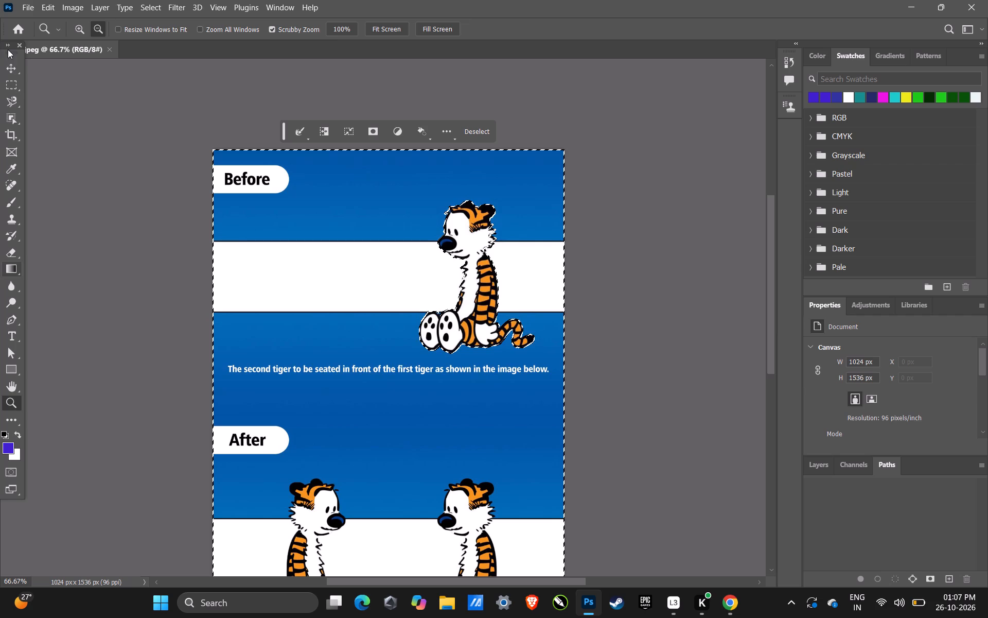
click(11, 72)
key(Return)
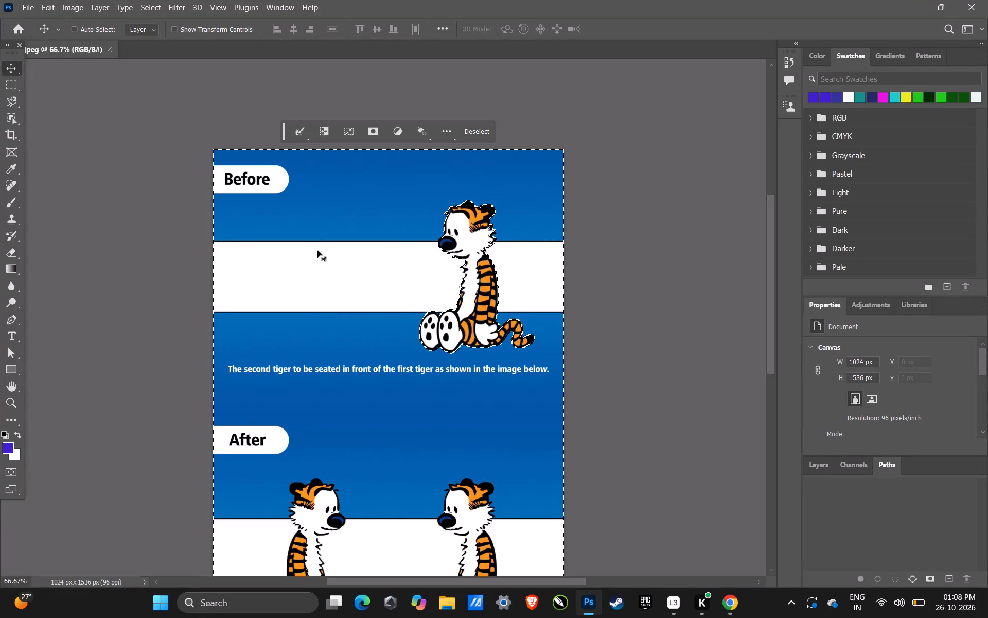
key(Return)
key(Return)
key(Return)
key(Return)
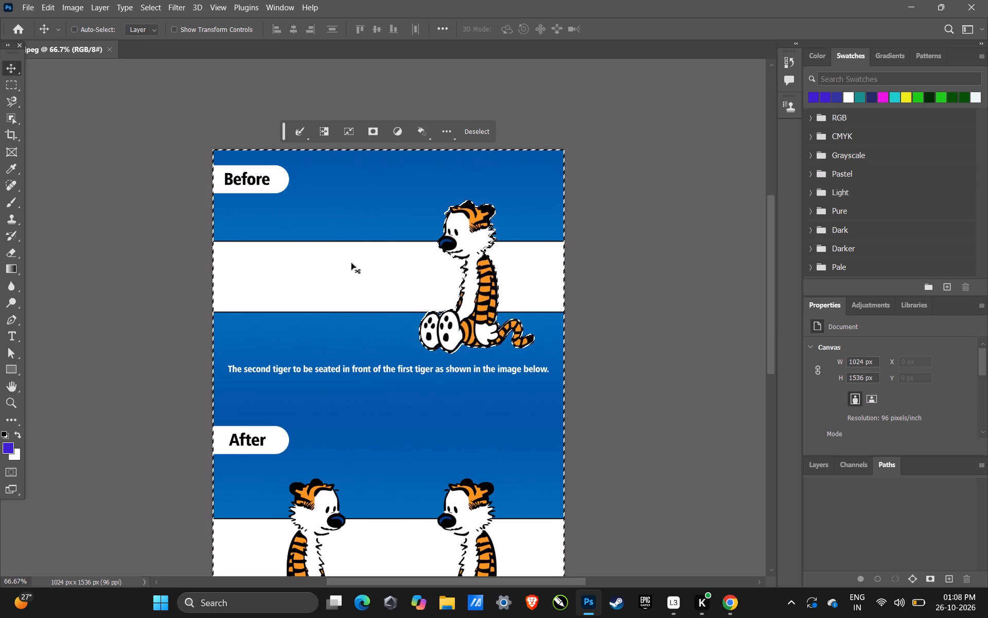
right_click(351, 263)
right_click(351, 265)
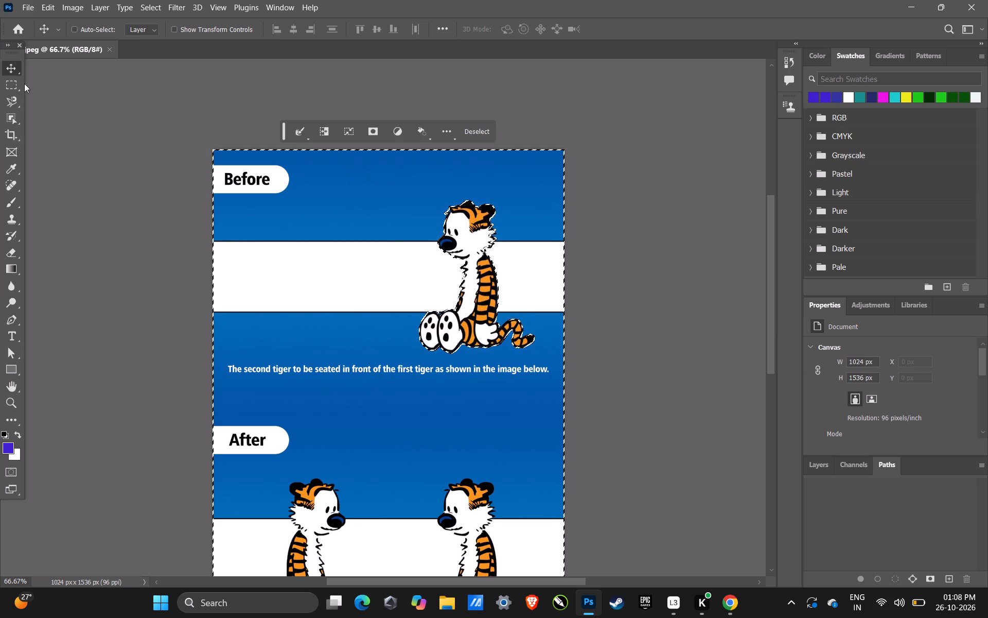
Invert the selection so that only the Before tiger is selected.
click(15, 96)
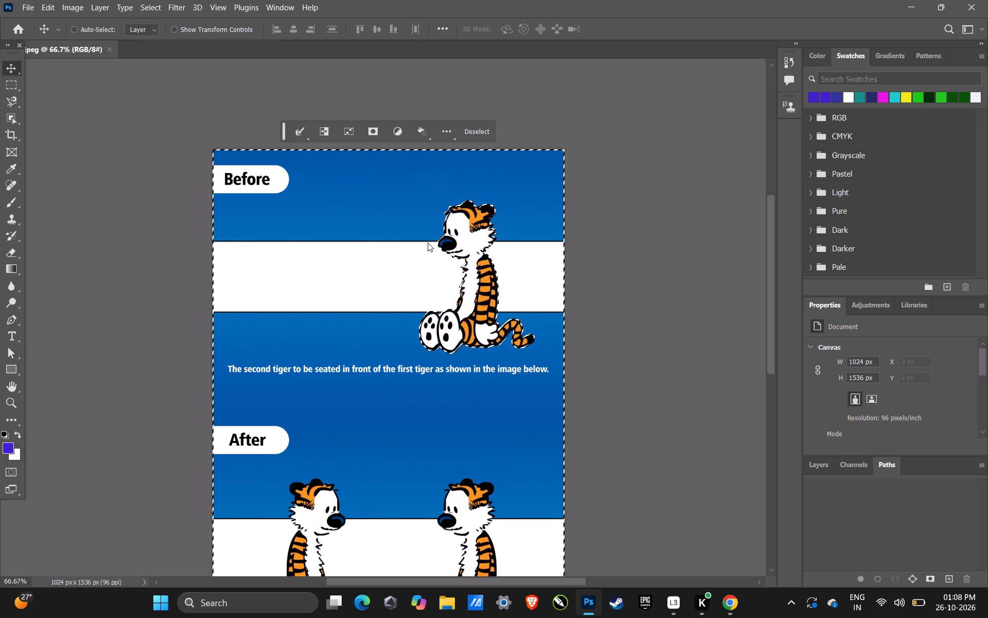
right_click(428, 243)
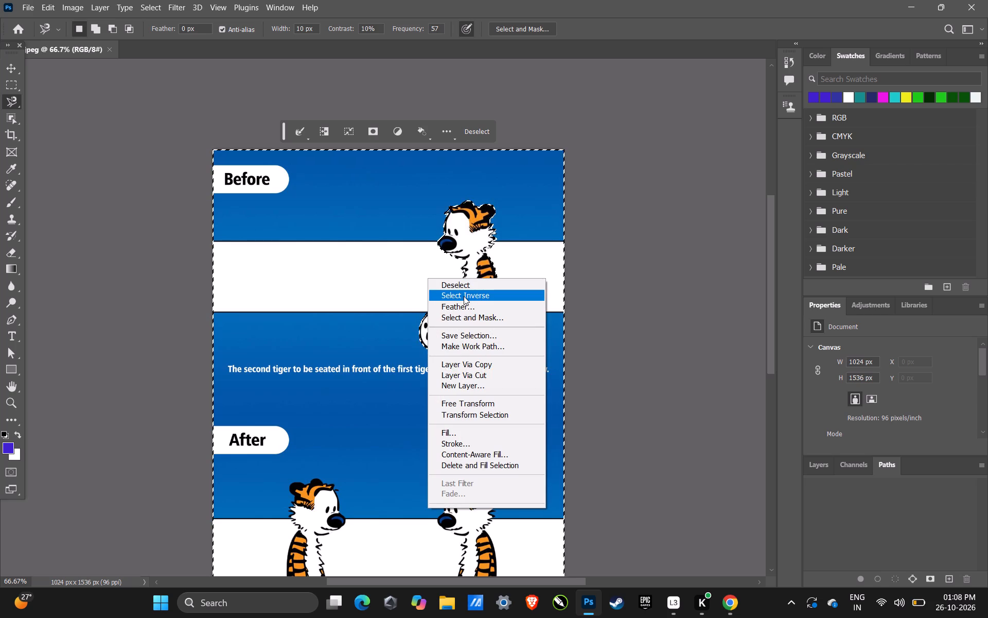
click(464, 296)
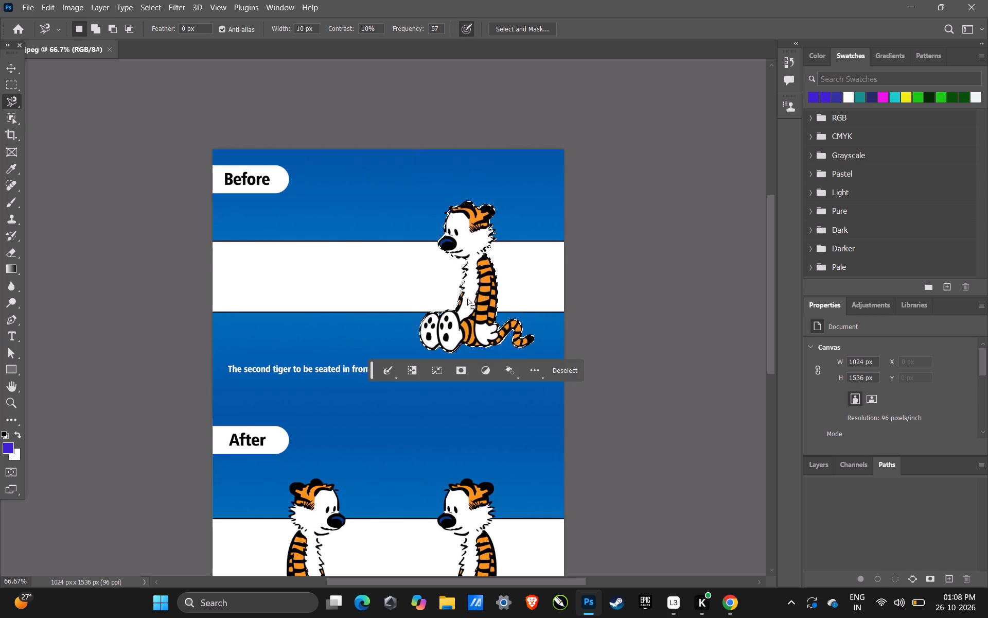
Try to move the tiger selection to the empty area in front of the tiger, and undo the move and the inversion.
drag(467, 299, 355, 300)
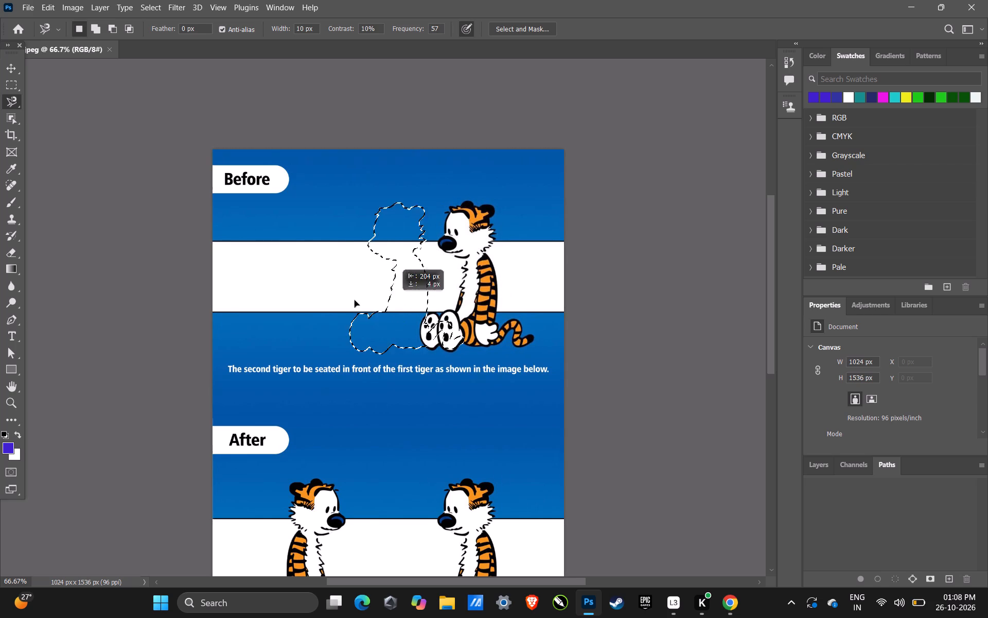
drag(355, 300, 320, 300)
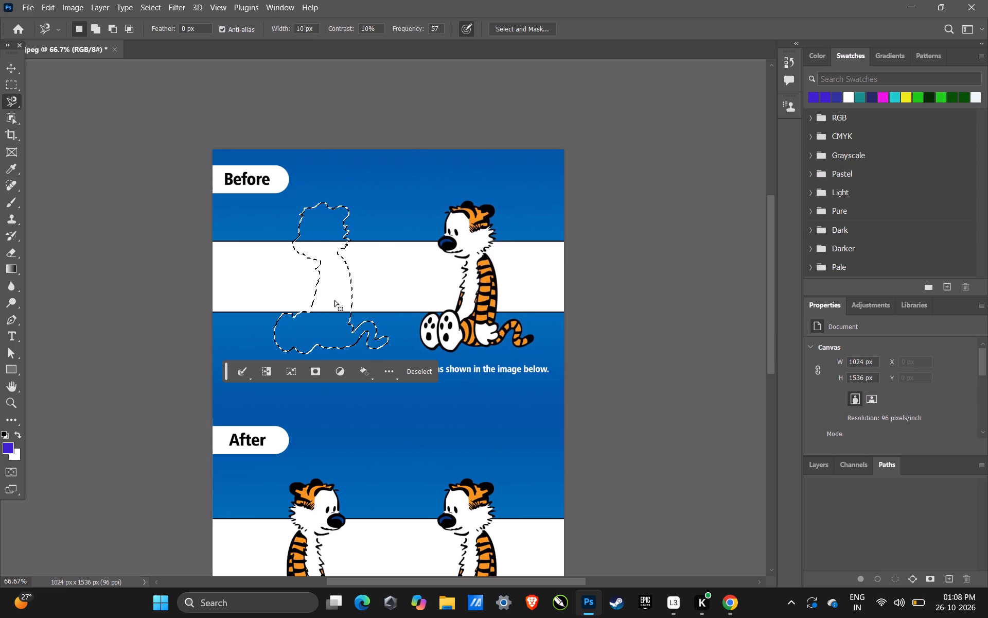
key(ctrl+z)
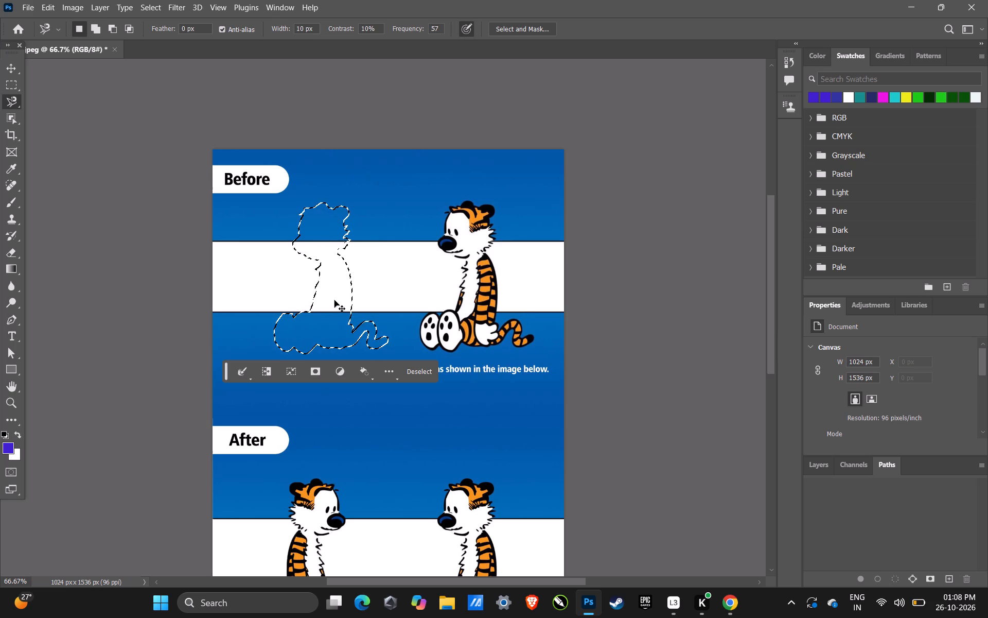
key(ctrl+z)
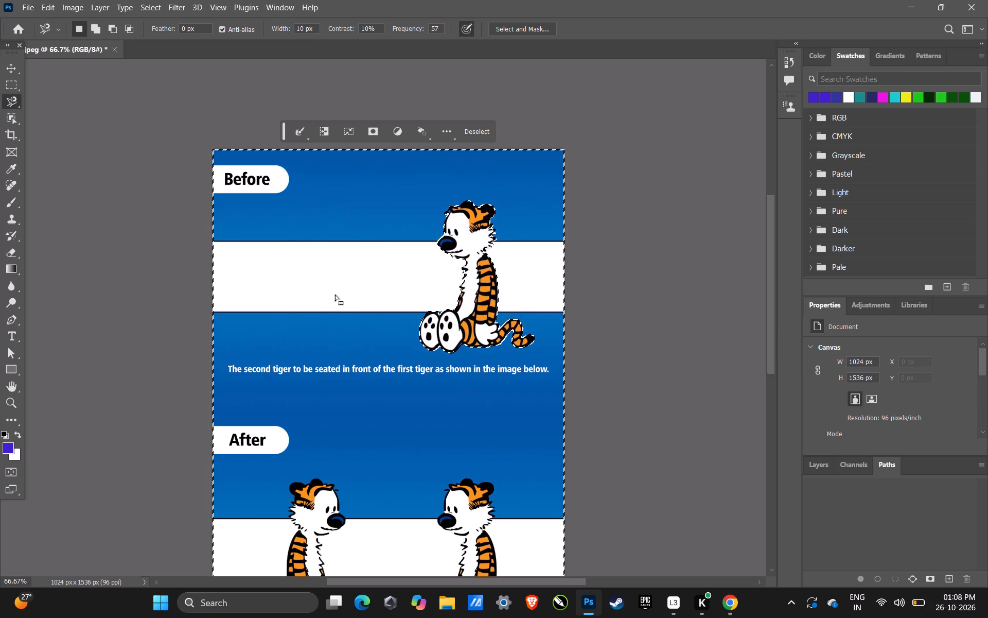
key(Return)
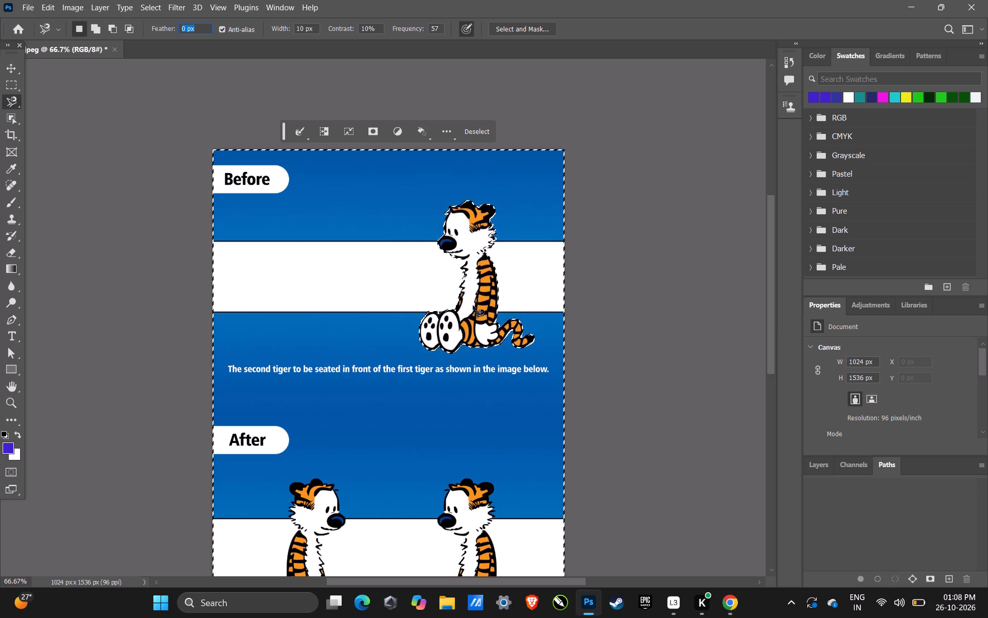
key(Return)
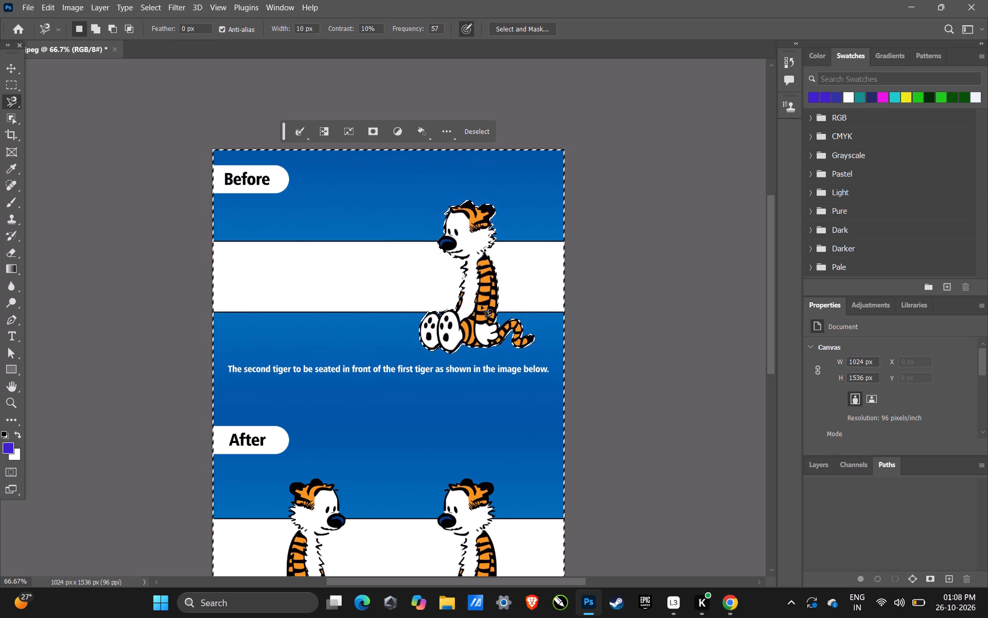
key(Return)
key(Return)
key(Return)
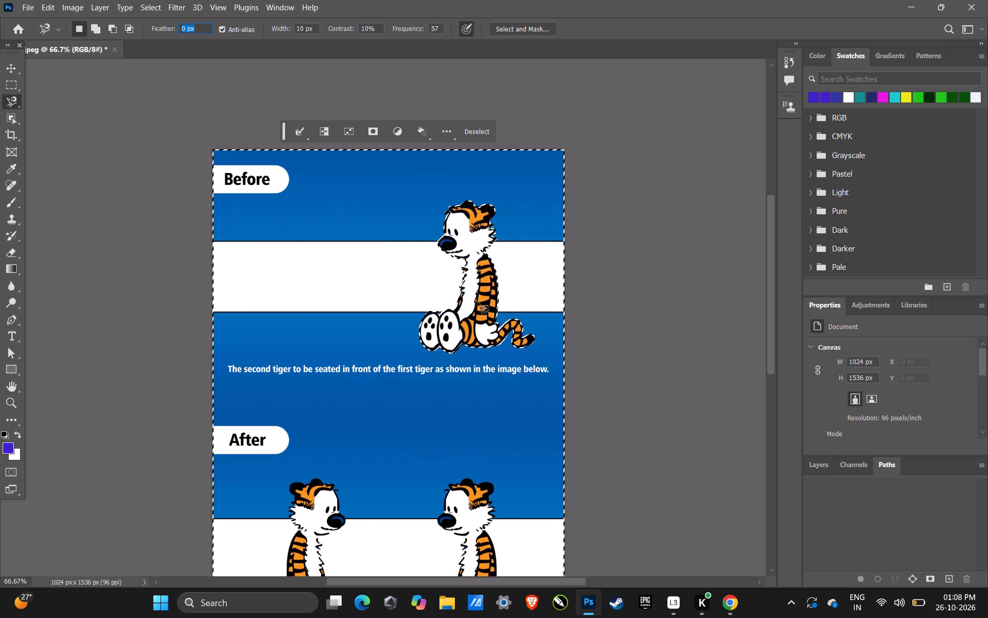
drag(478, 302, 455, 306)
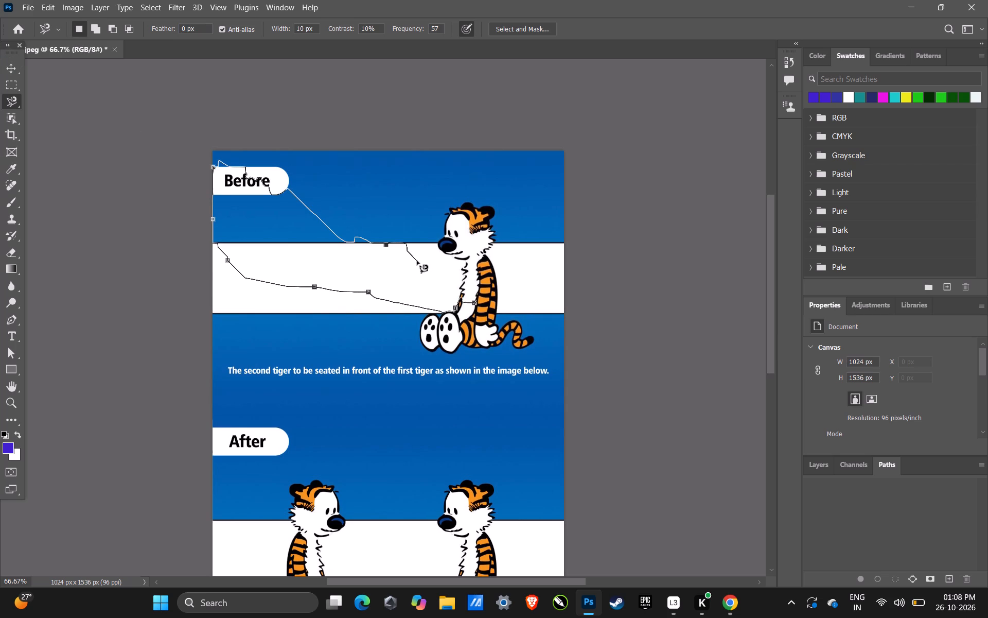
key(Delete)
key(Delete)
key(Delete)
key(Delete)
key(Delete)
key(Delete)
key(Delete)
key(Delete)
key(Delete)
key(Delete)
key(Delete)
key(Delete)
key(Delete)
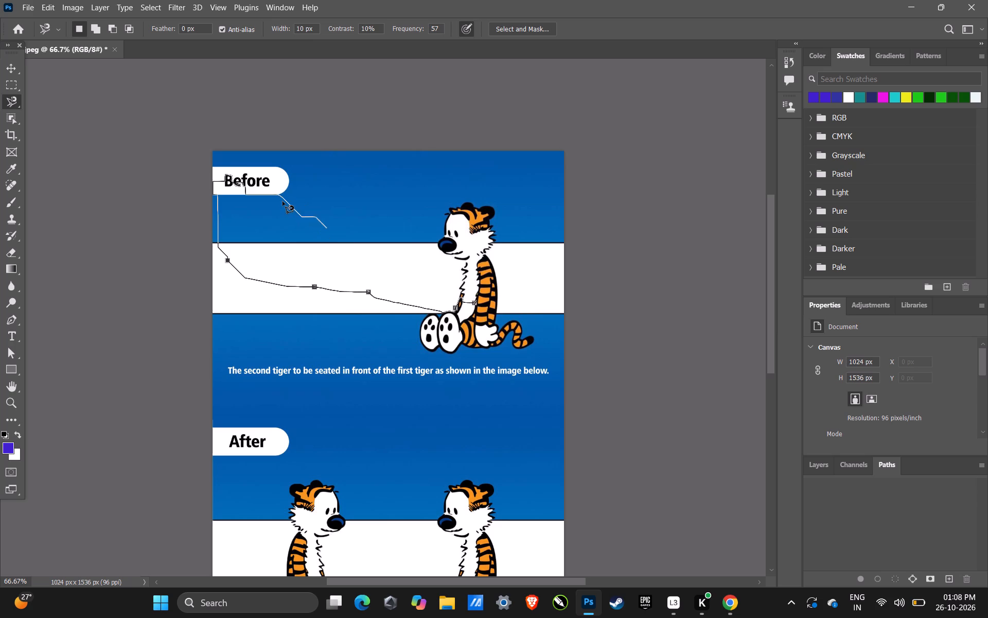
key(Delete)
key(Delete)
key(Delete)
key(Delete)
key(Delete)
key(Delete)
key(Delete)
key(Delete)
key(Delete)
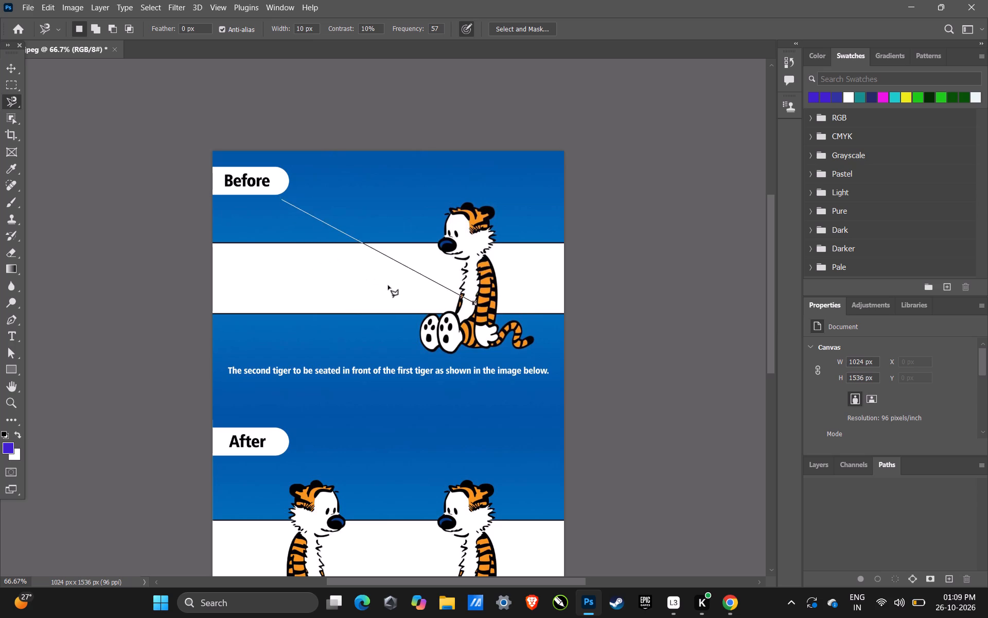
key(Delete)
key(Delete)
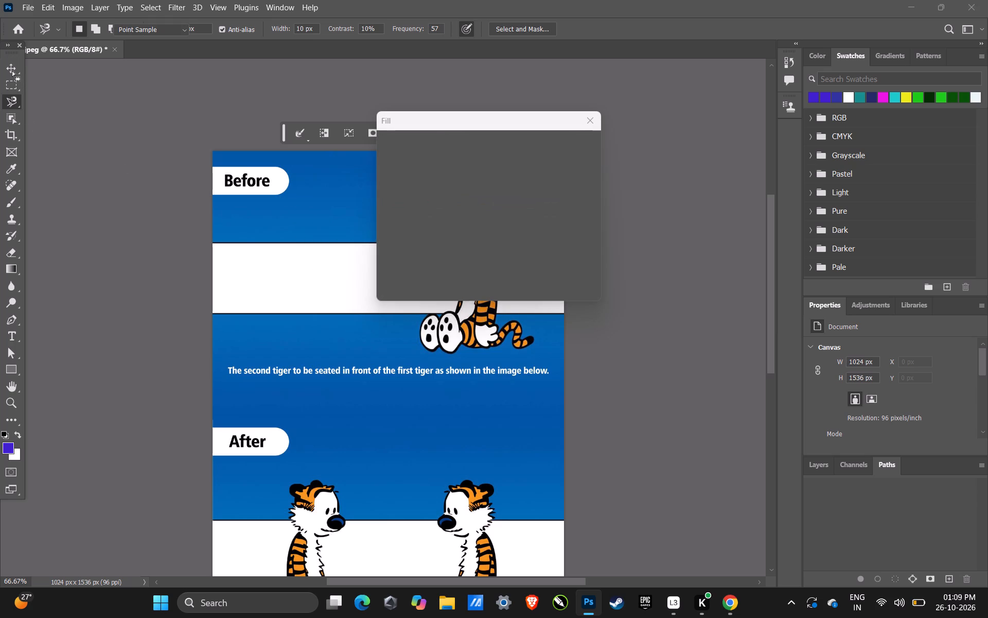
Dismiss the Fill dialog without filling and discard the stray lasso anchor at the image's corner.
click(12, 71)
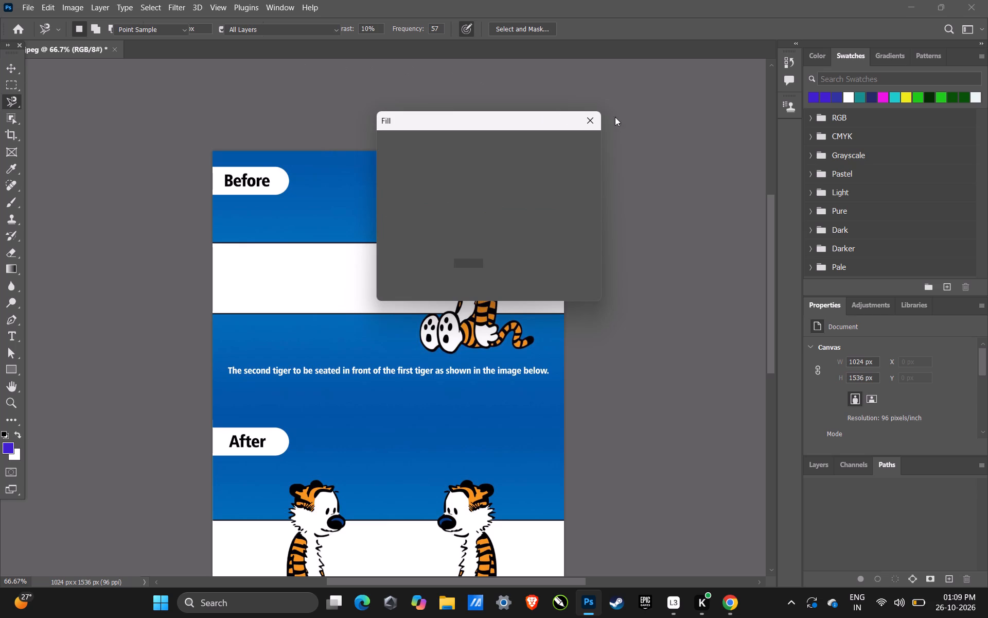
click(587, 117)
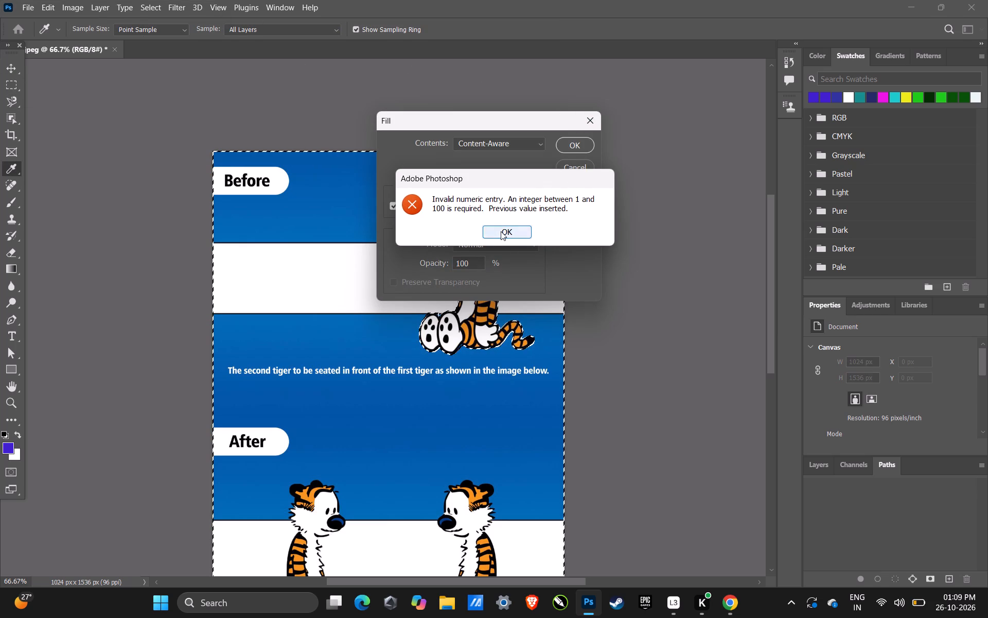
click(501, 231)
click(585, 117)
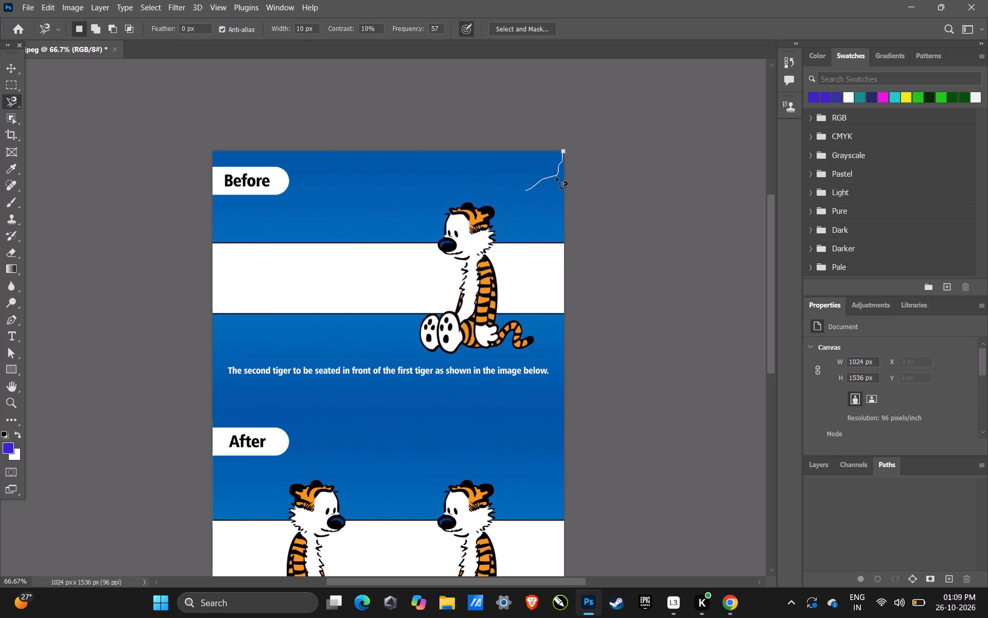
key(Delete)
Activate the Move tool with the inverted tiger selection kept.
click(8, 68)
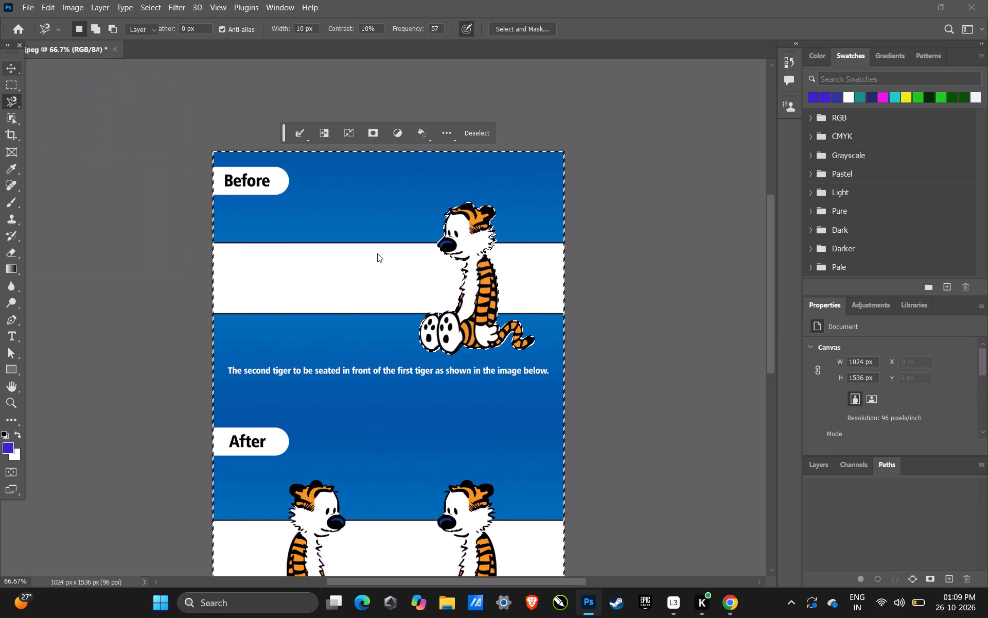
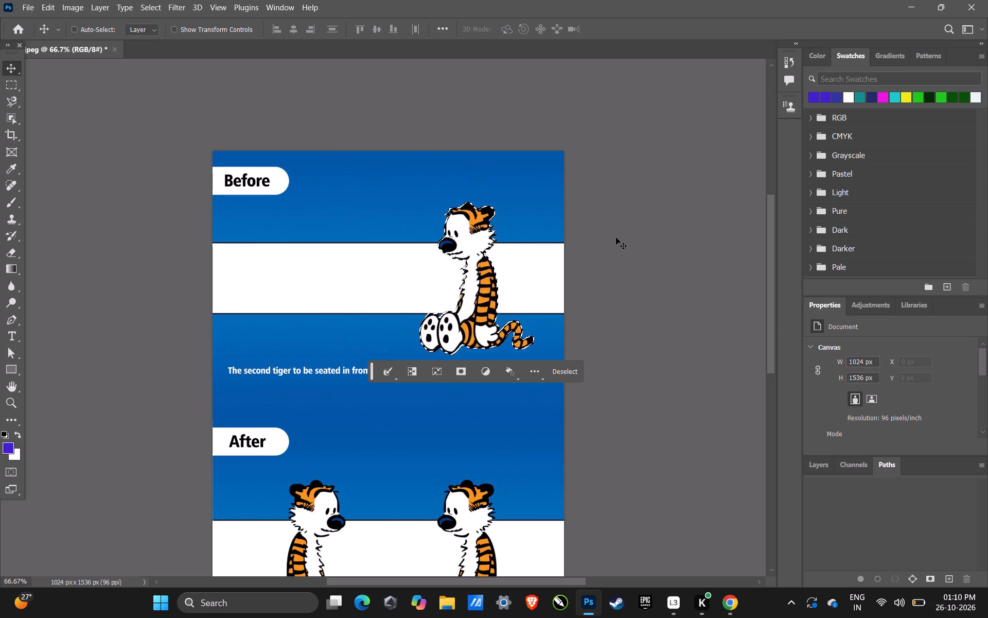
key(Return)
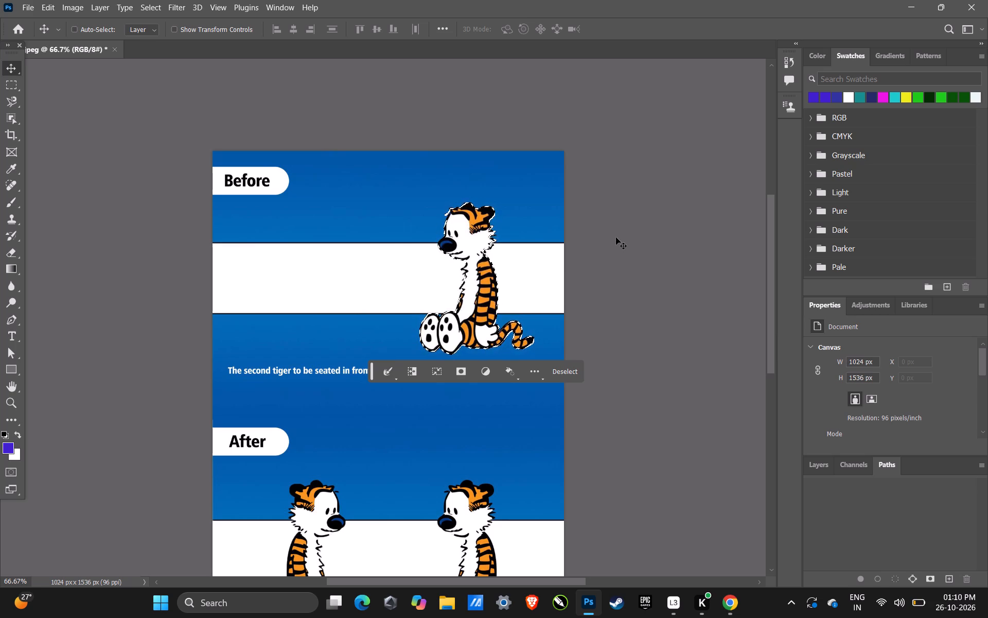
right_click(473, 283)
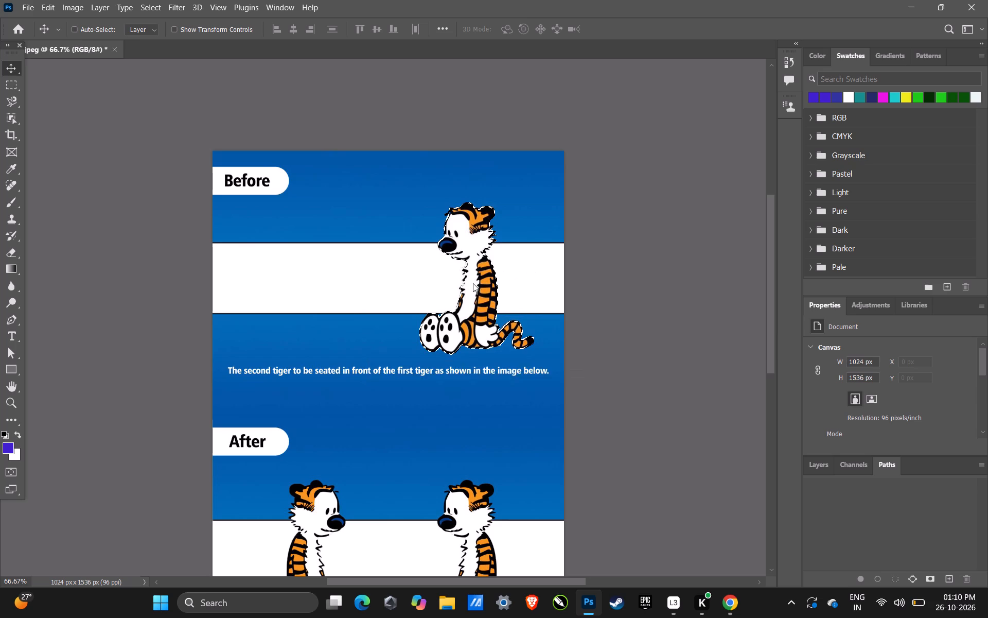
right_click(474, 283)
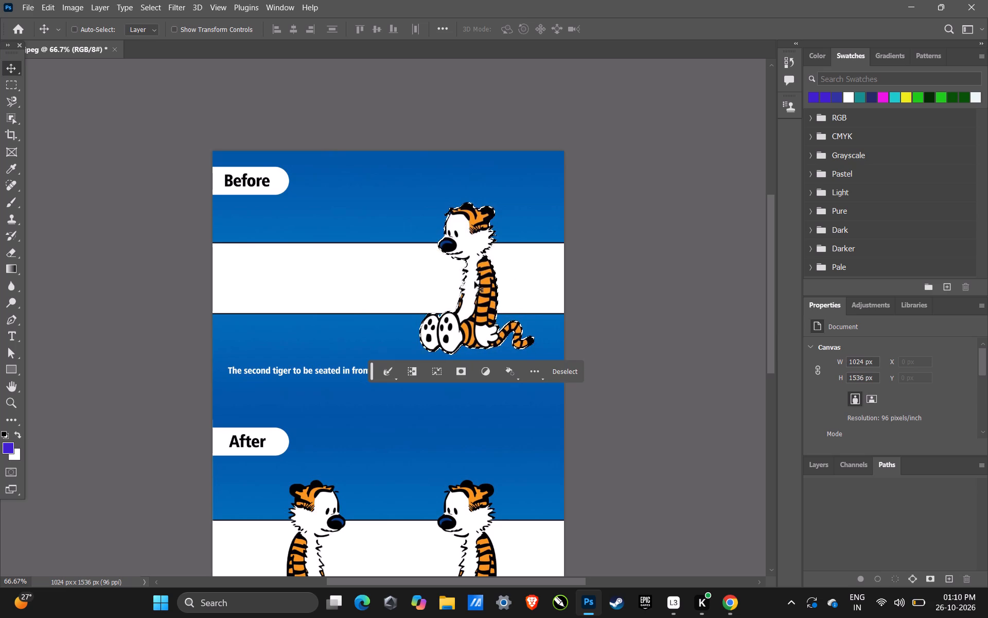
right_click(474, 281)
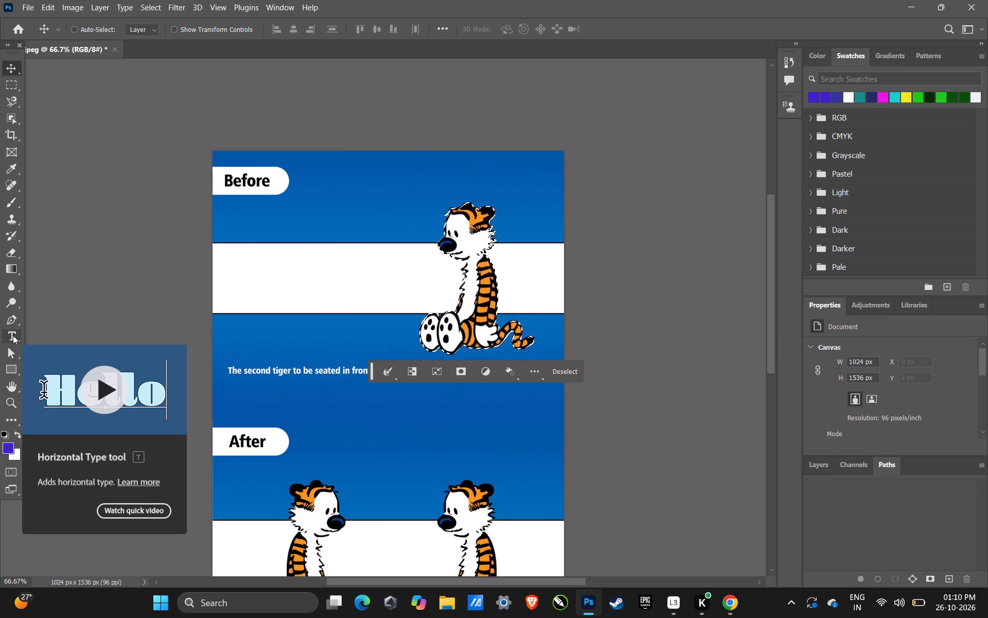
Show the document's layers in place of its paths, keeping the tiger selection active.
click(818, 462)
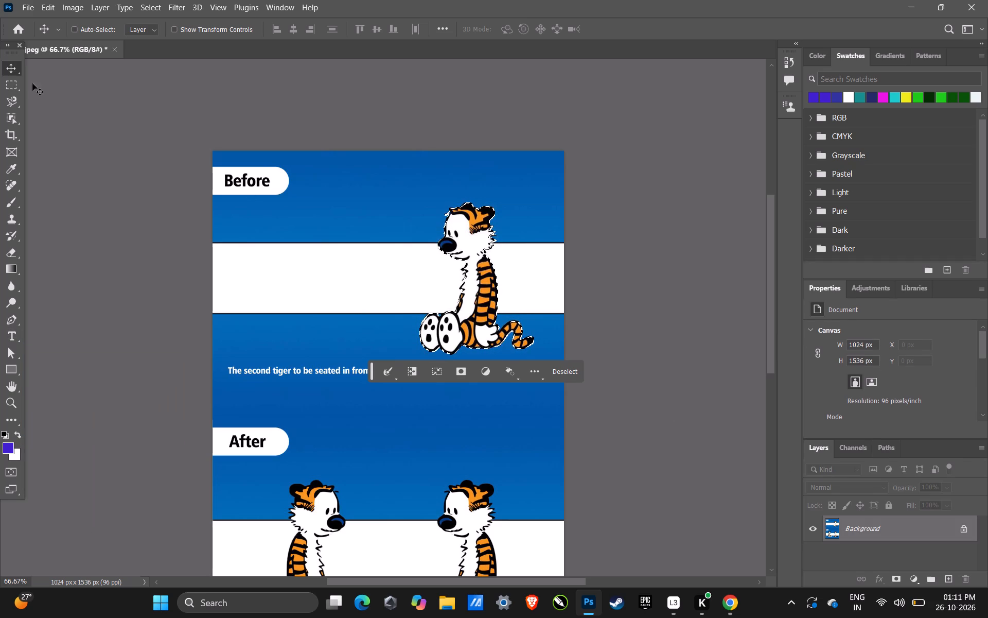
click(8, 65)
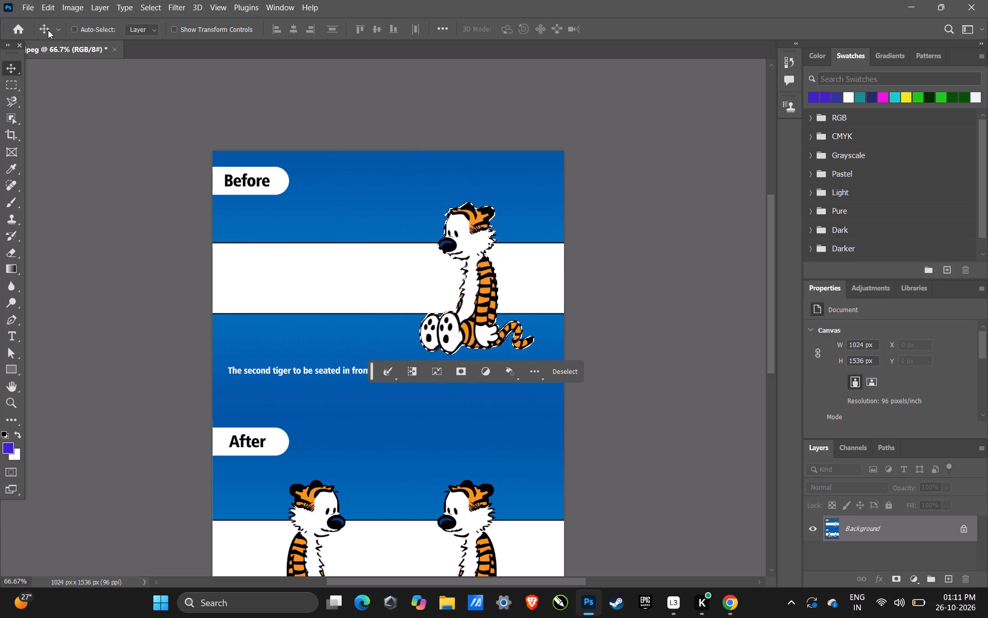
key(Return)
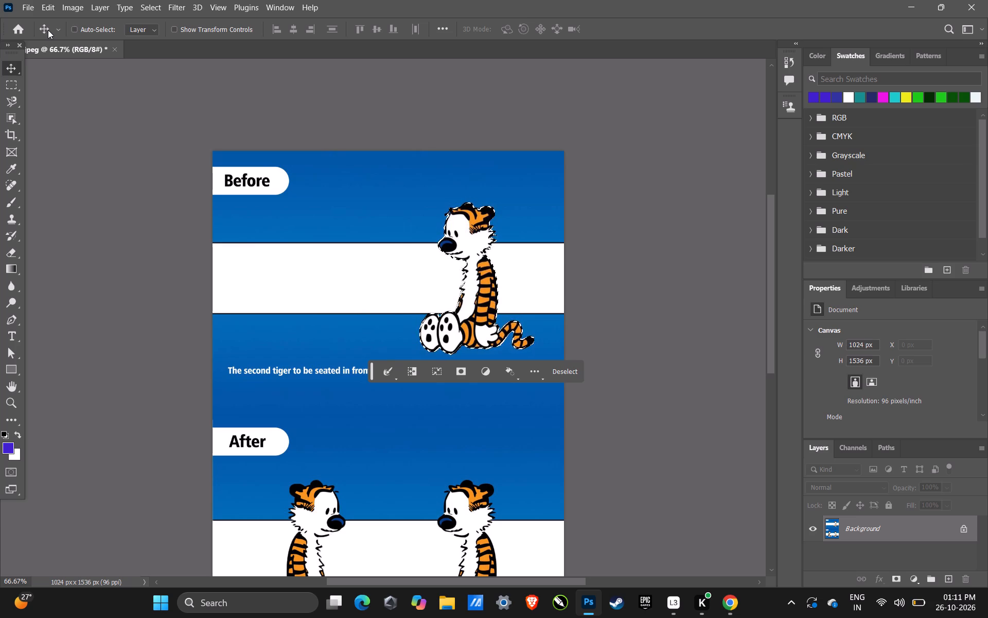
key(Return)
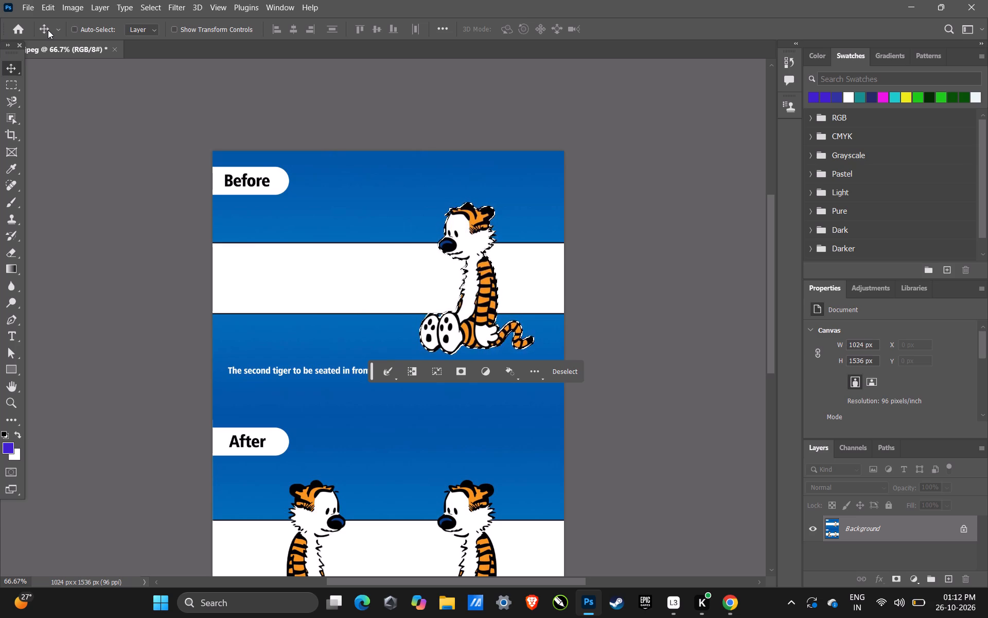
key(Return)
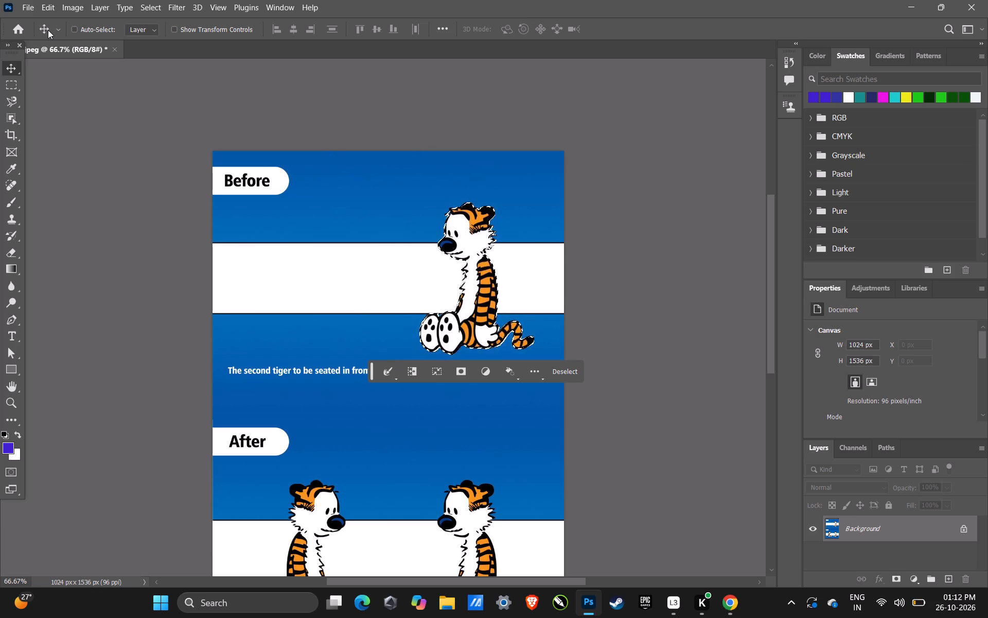
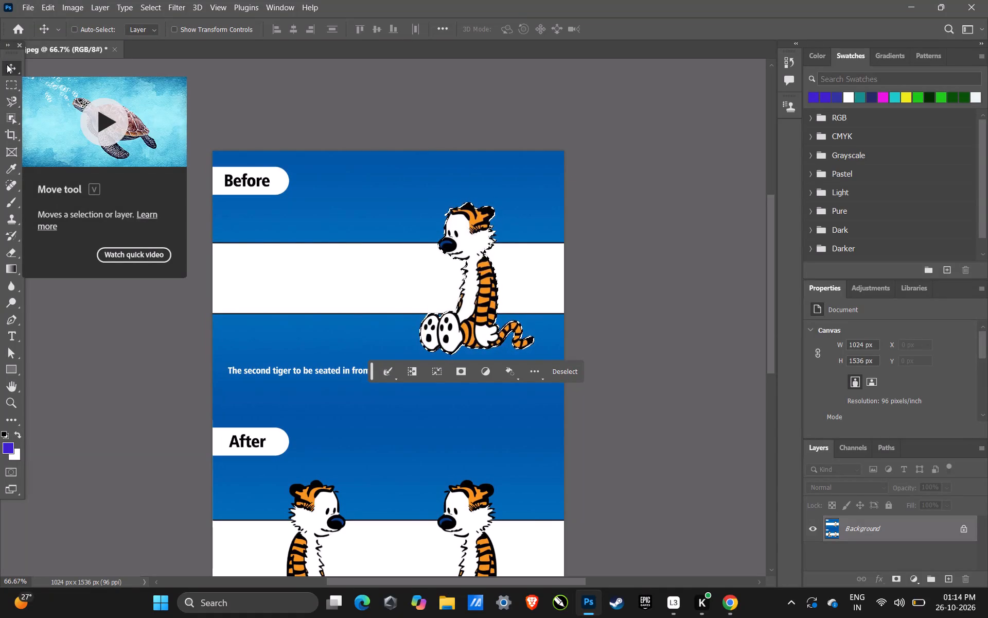
Copy the selected Before tiger onto its own new layer above the Background.
click(7, 64)
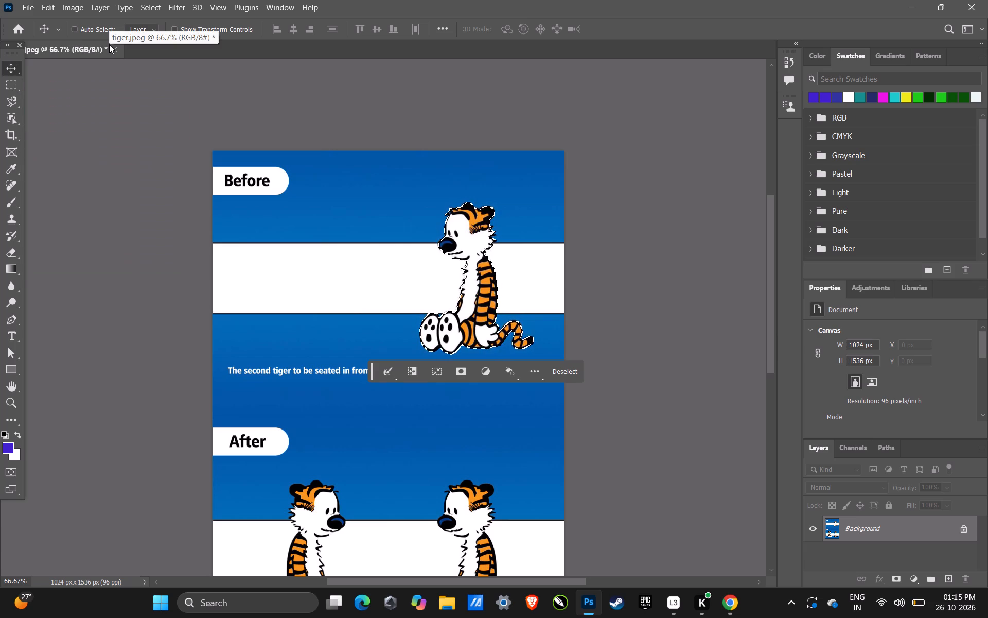
scroll(109, 44, down, 3)
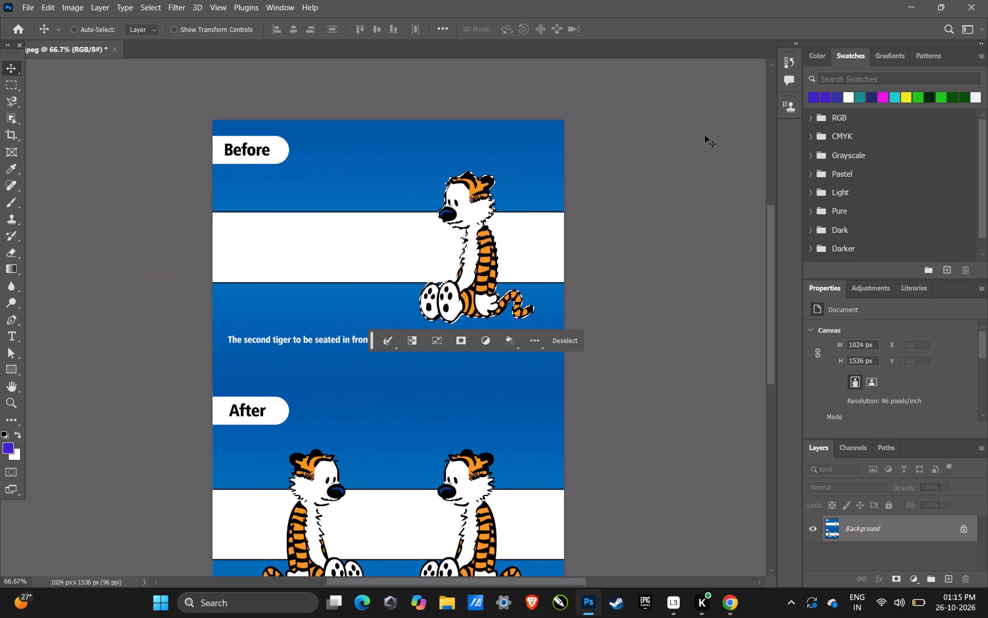
scroll(930, 288, down, 4)
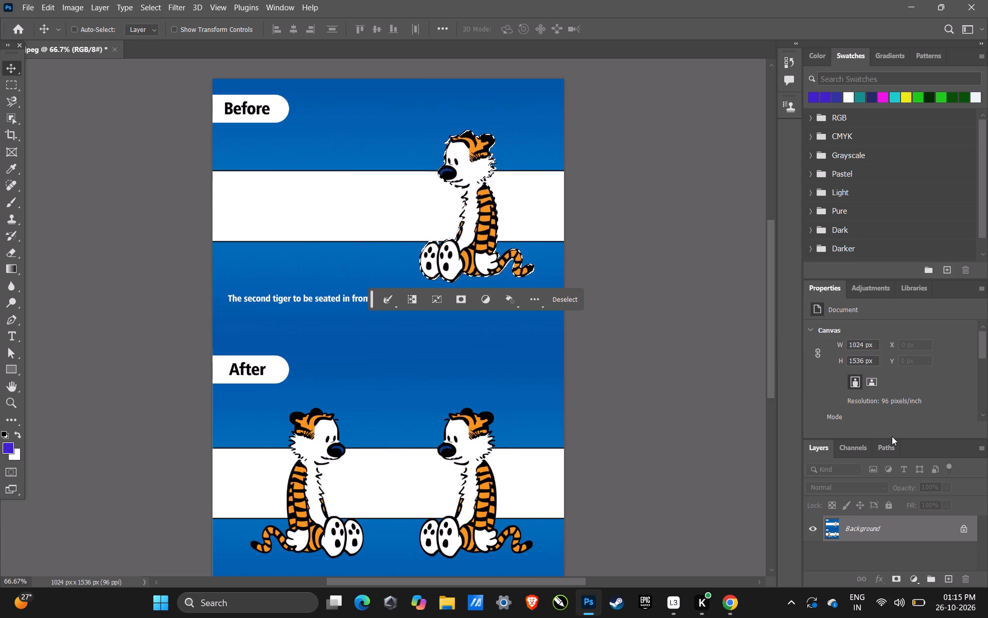
key(ctrl+j)
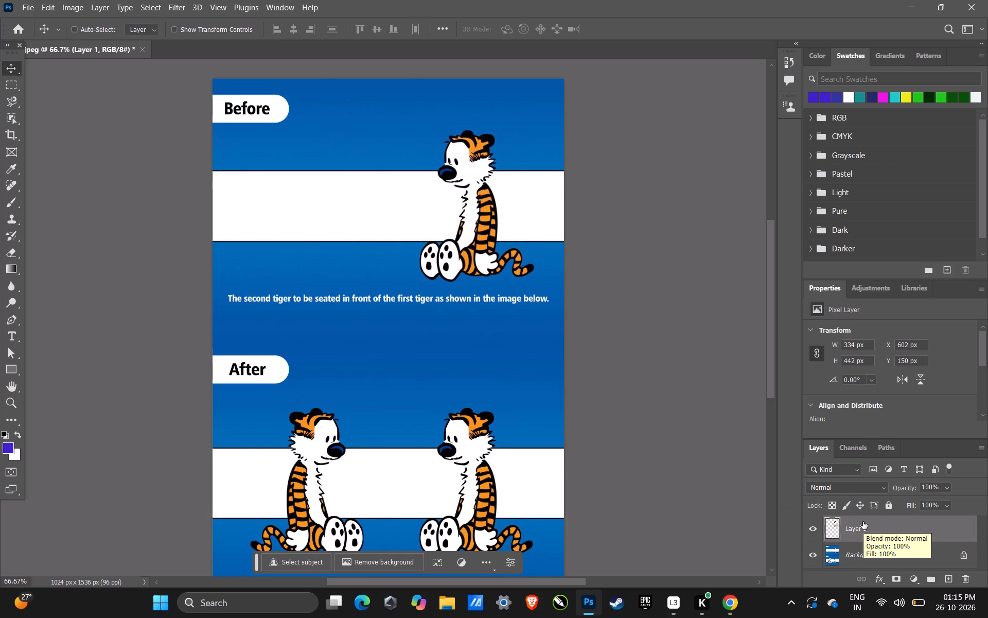
key(Return)
key(Return)
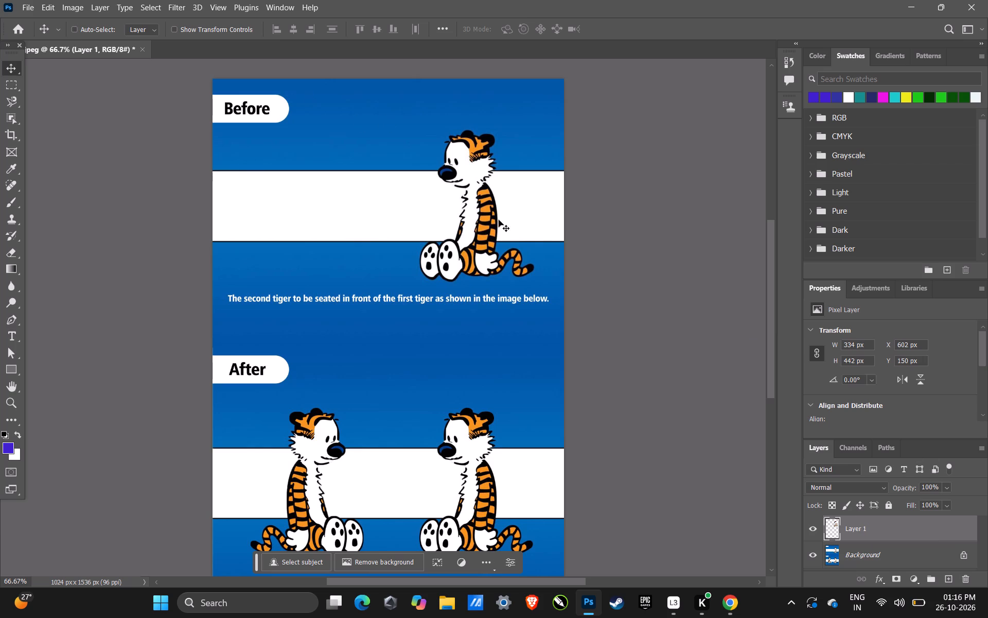
Move the copied tiger to the empty left part of the Before picture, at about X 119 px, Y 139 px.
drag(486, 224, 448, 226)
drag(474, 225, 466, 231)
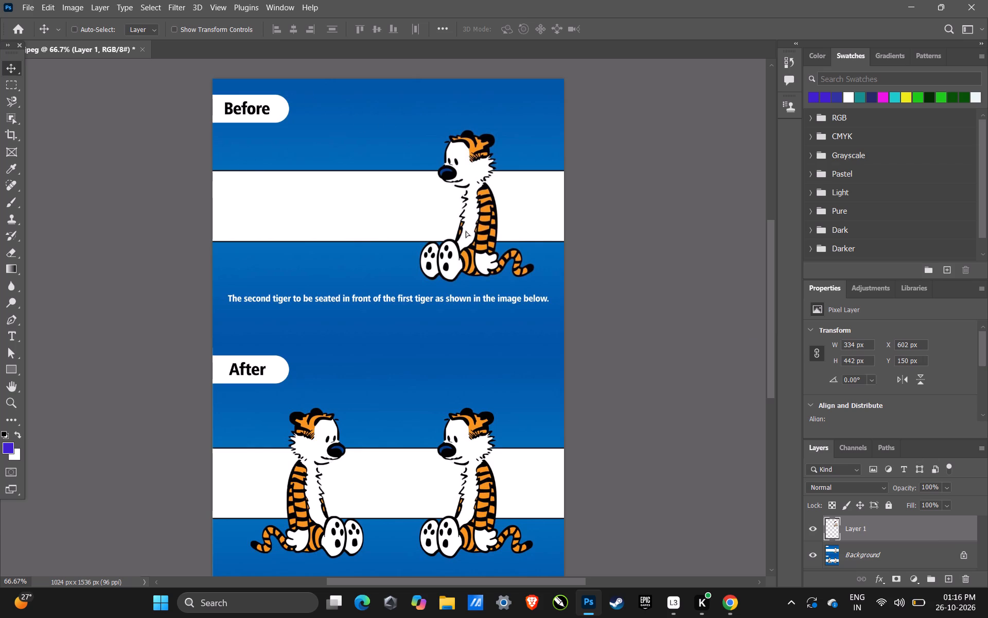
drag(466, 231, 490, 214)
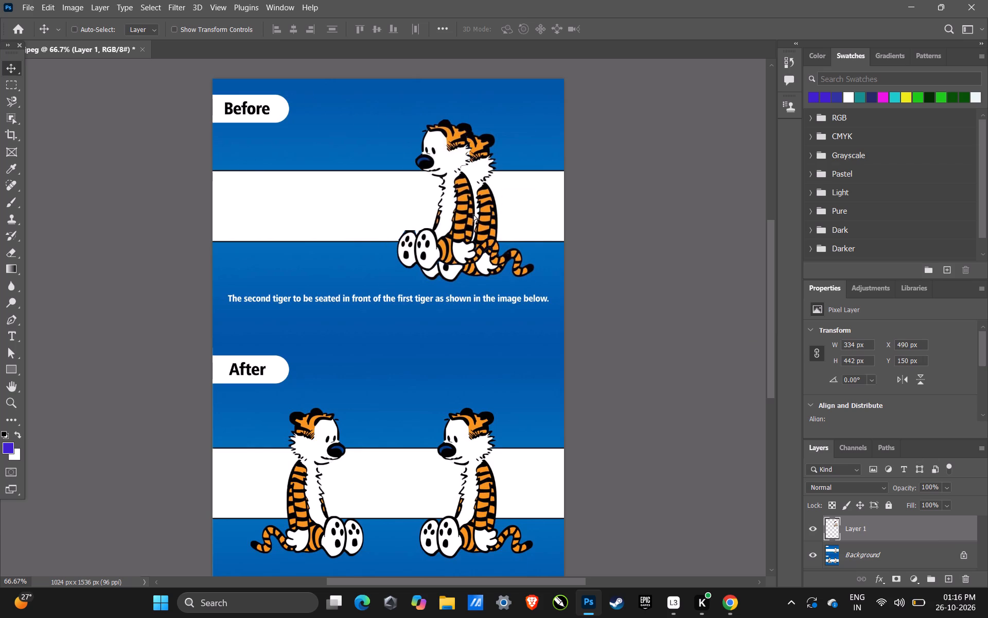
drag(465, 223, 325, 227)
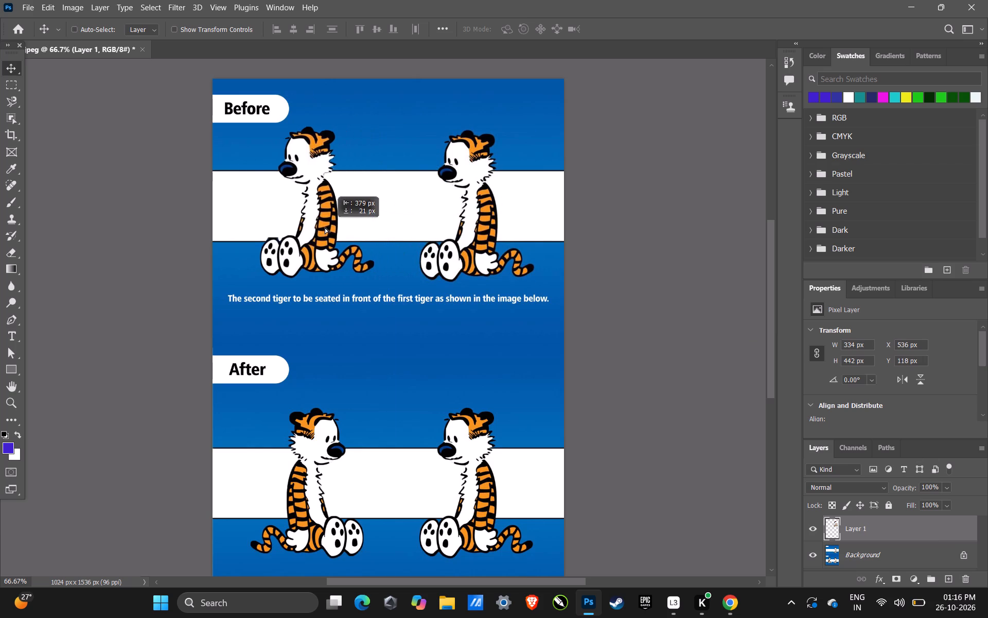
drag(325, 227, 320, 227)
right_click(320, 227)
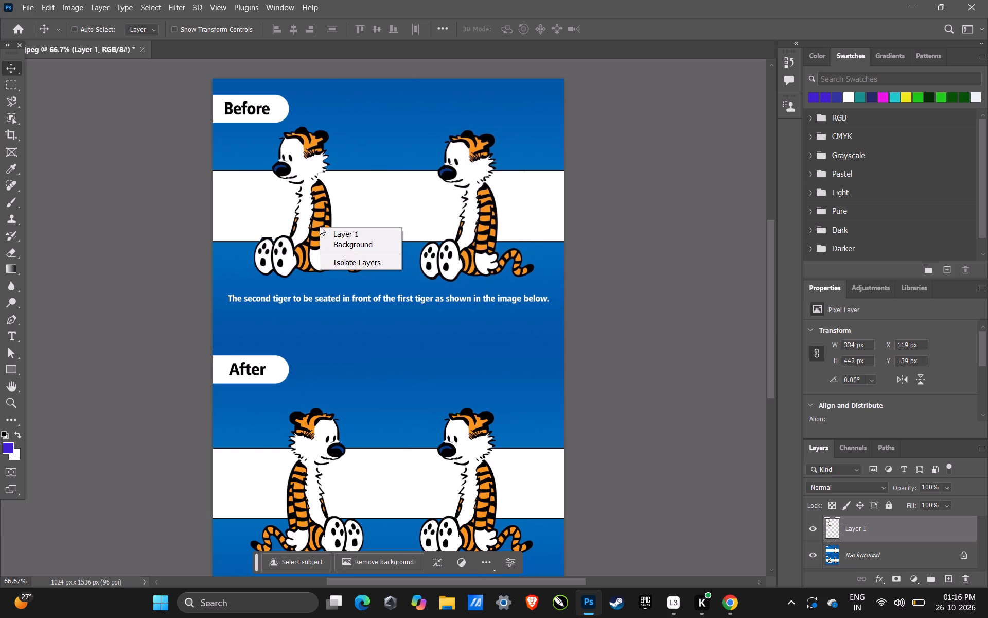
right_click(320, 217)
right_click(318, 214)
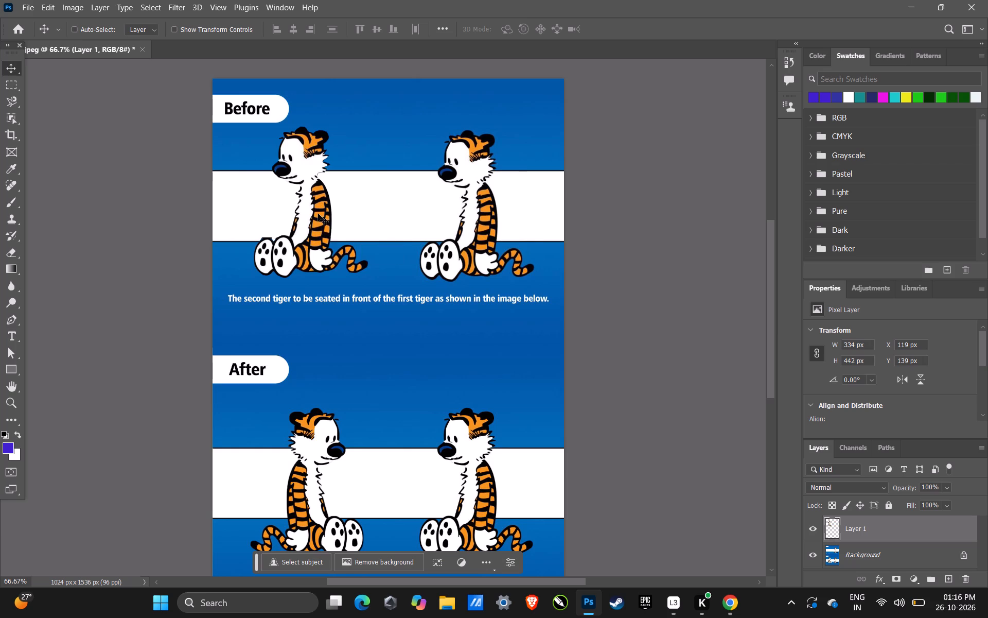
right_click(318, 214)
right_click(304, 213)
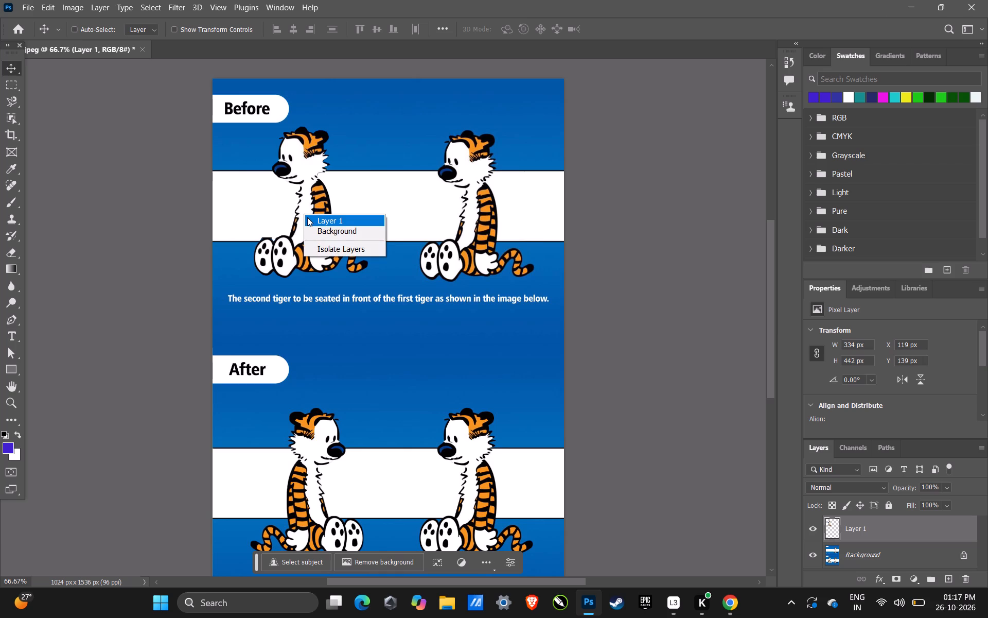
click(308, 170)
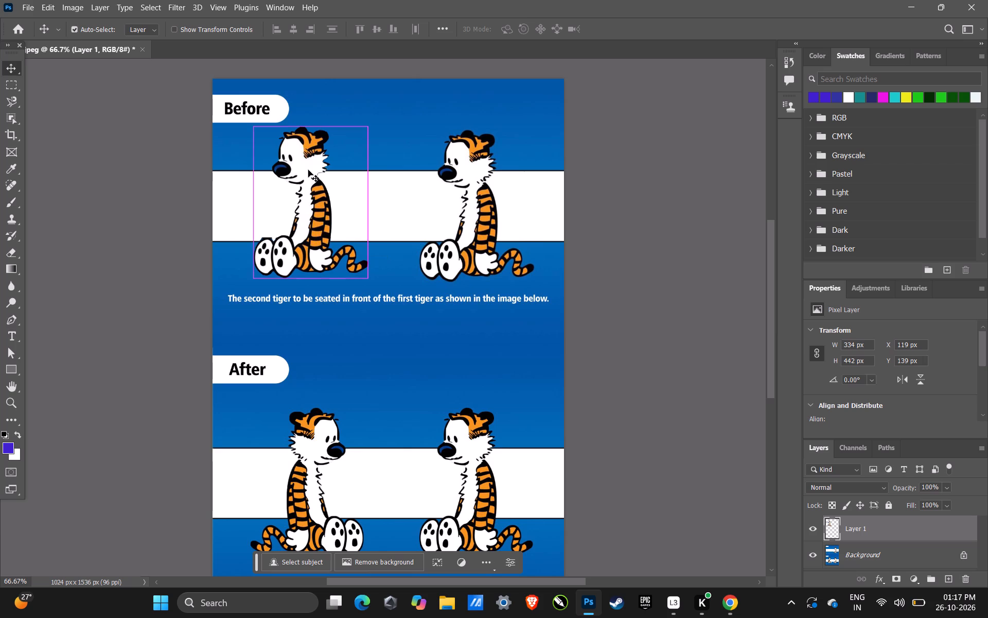
Flip the copied tiger horizontally with Free Transform to face the original, and shift it to about X 87 px, Y 141 px.
key(ctrl+t)
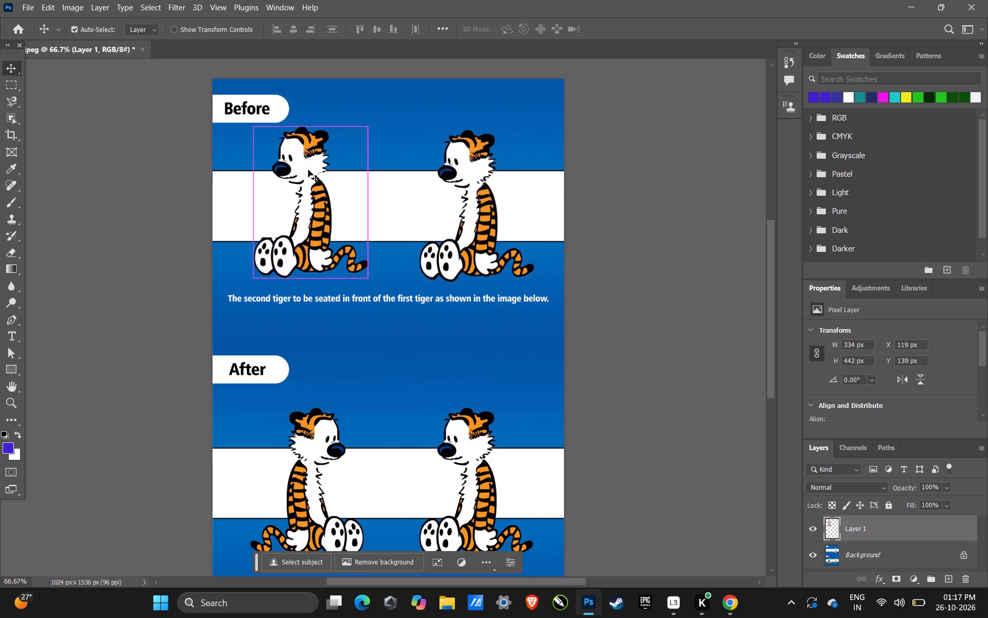
right_click(308, 170)
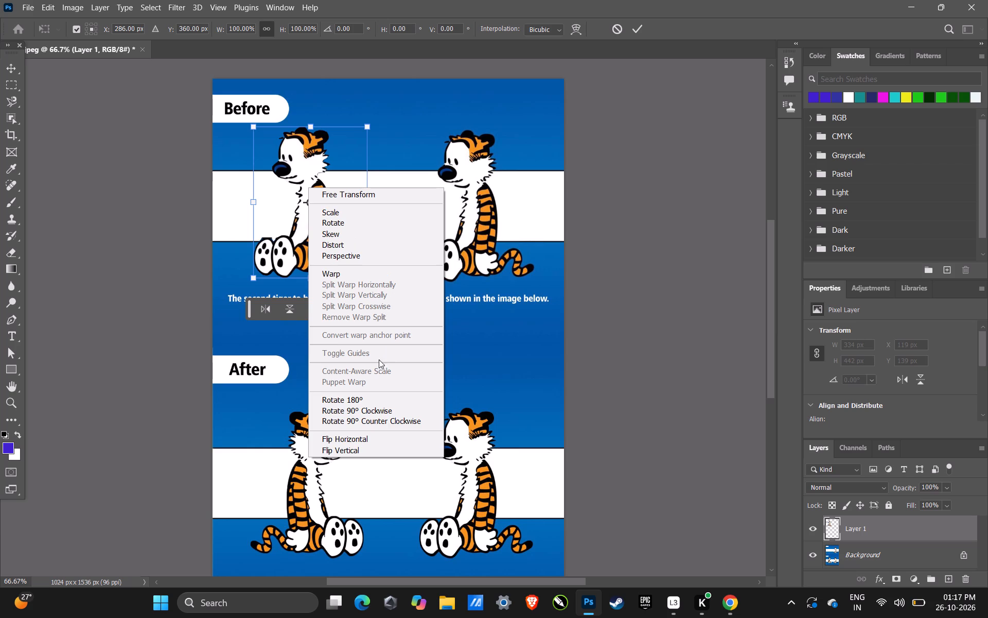
click(379, 436)
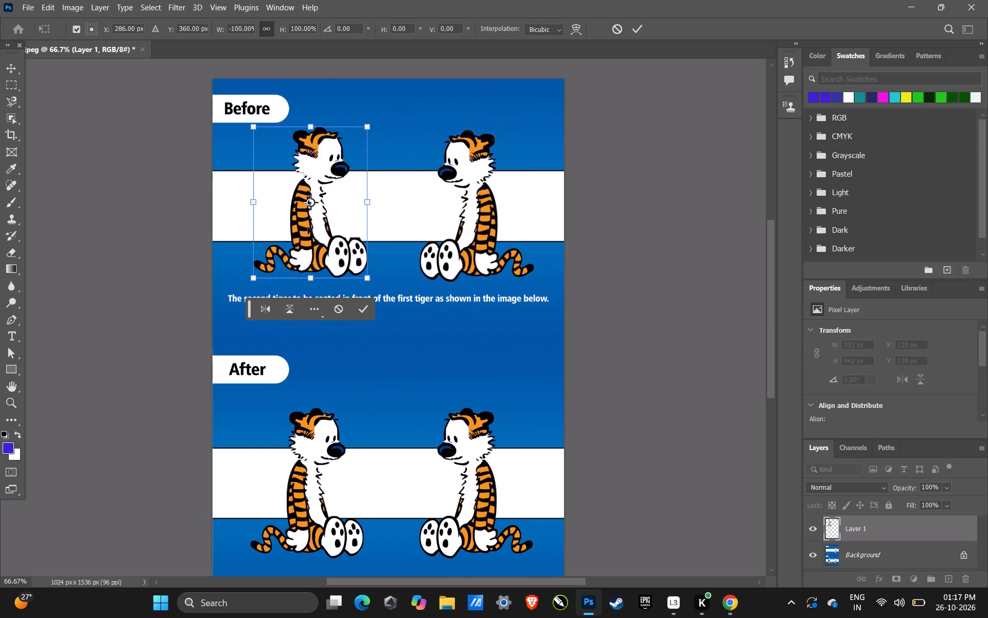
drag(308, 227, 296, 228)
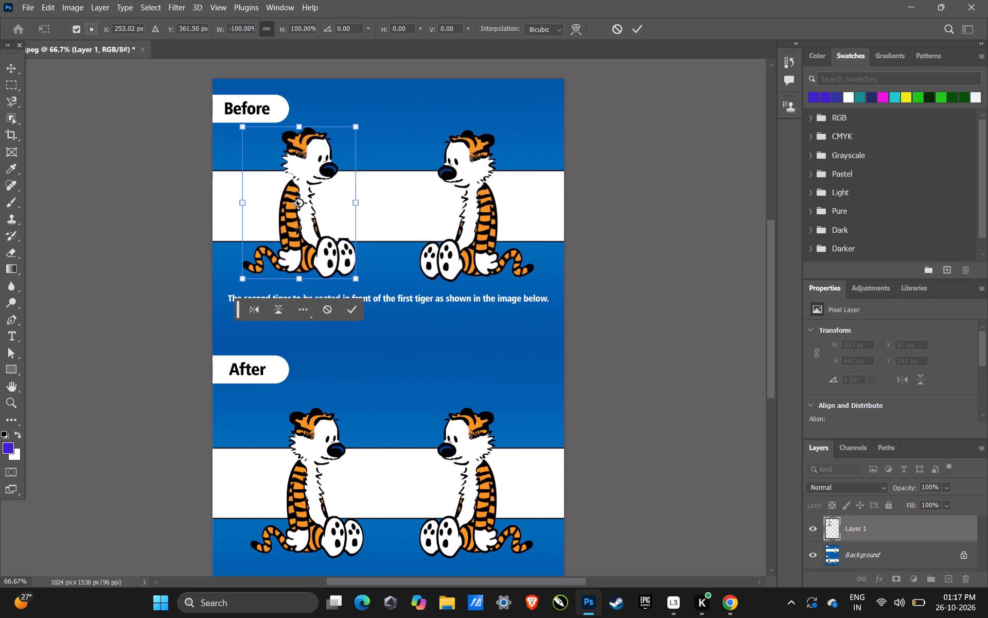
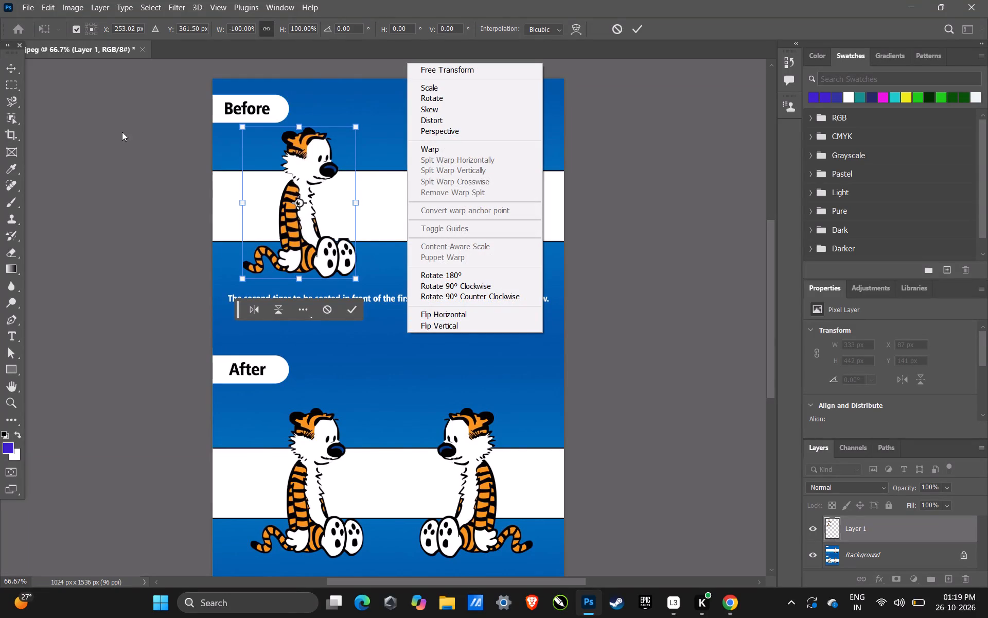
Apply the pending flip of the copied tiger and save the document as tiger.psd in Downloads, with Maximize Compatibility on.
key(ctrl+s)
click(473, 381)
key(ctrl+s)
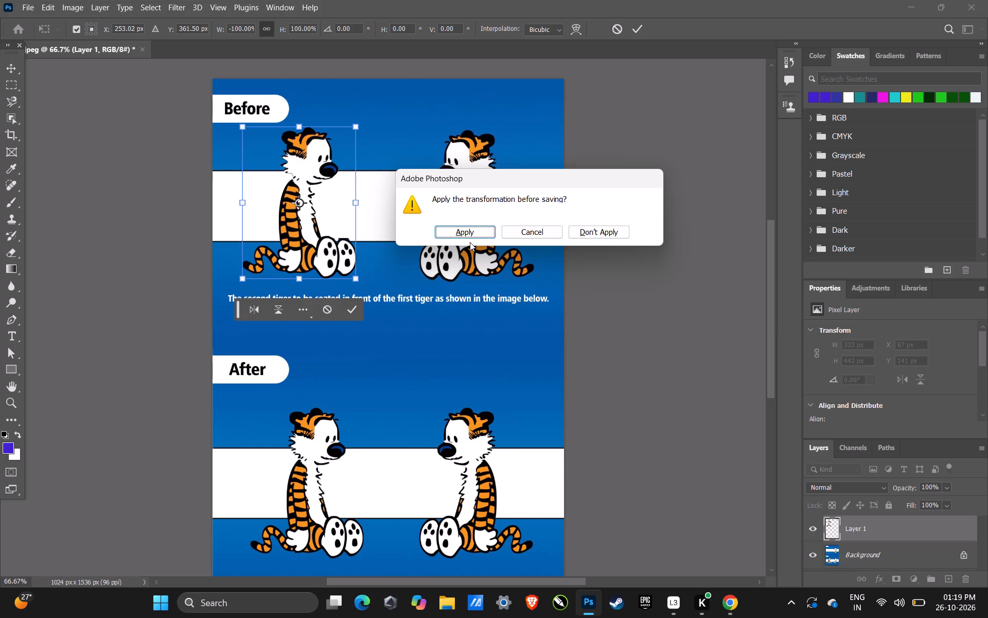
click(470, 232)
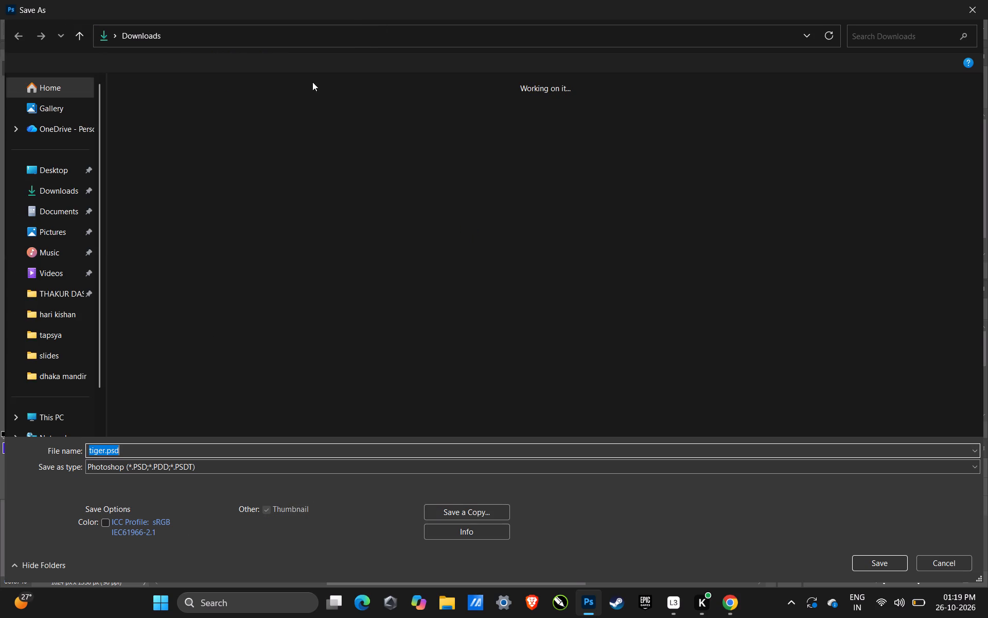
click(891, 563)
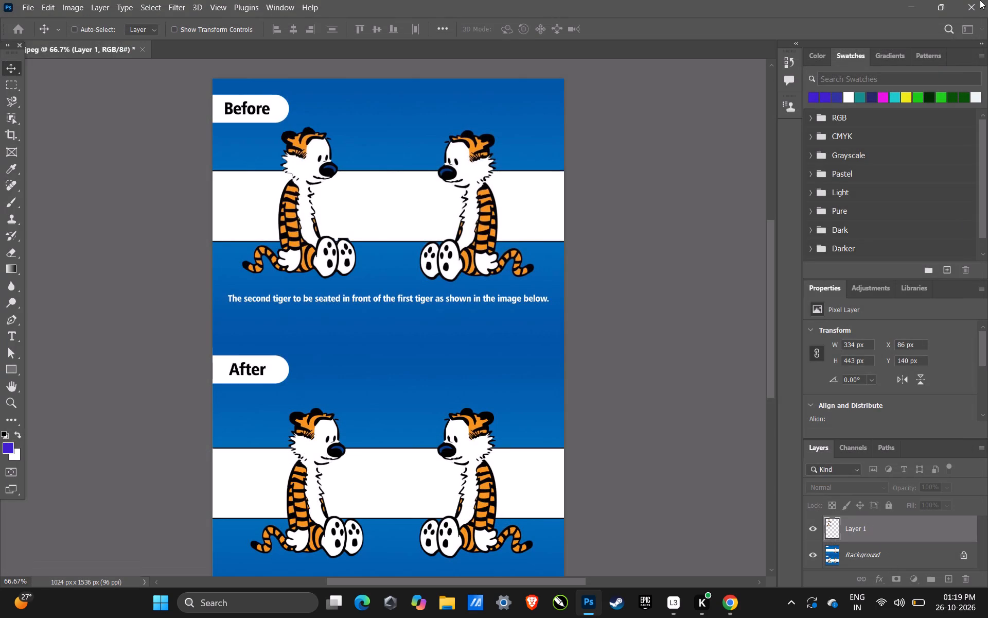
click(971, 6)
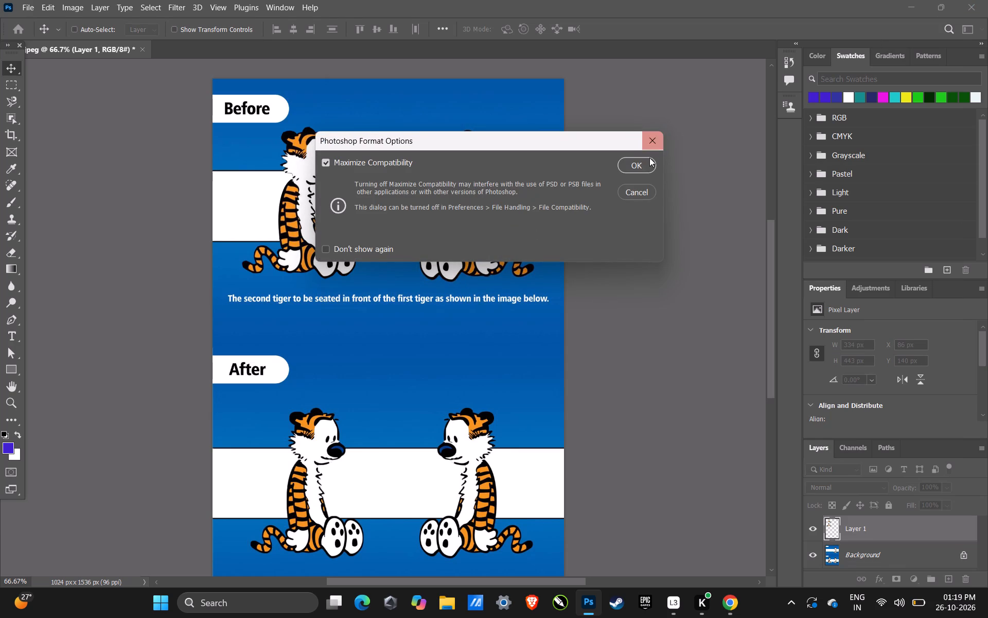
click(644, 164)
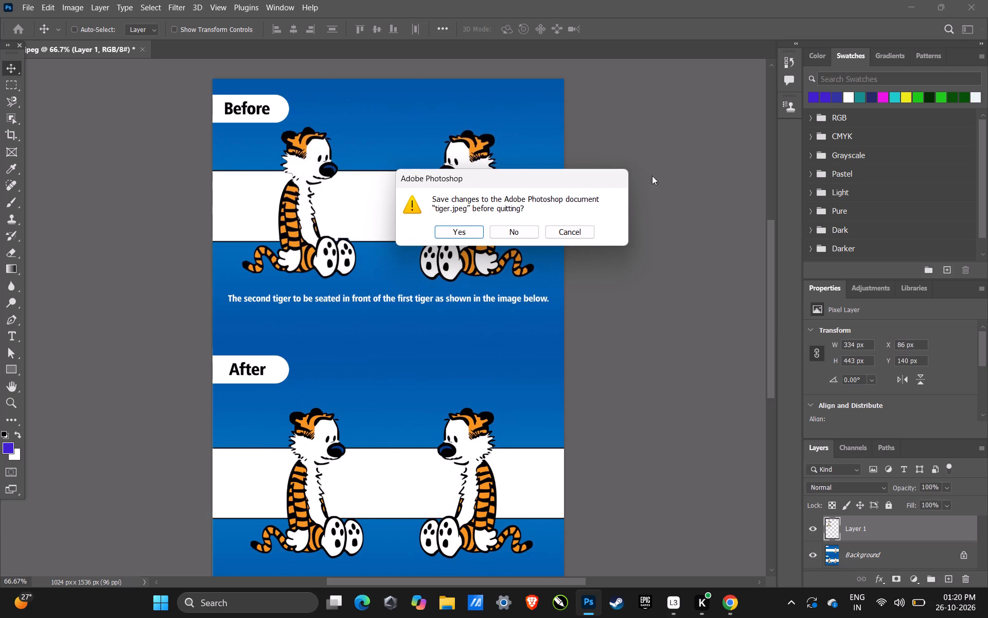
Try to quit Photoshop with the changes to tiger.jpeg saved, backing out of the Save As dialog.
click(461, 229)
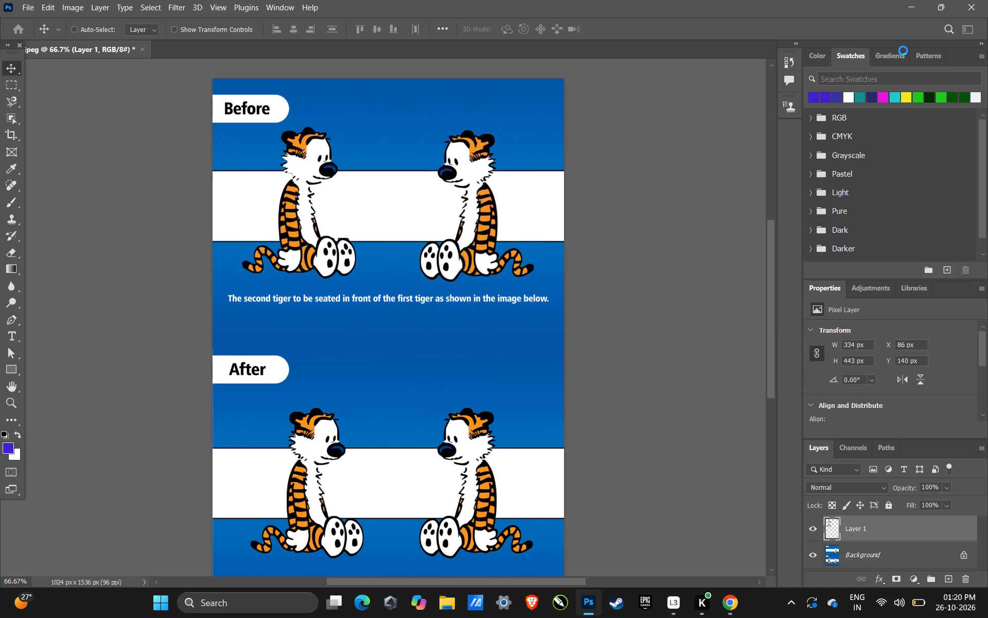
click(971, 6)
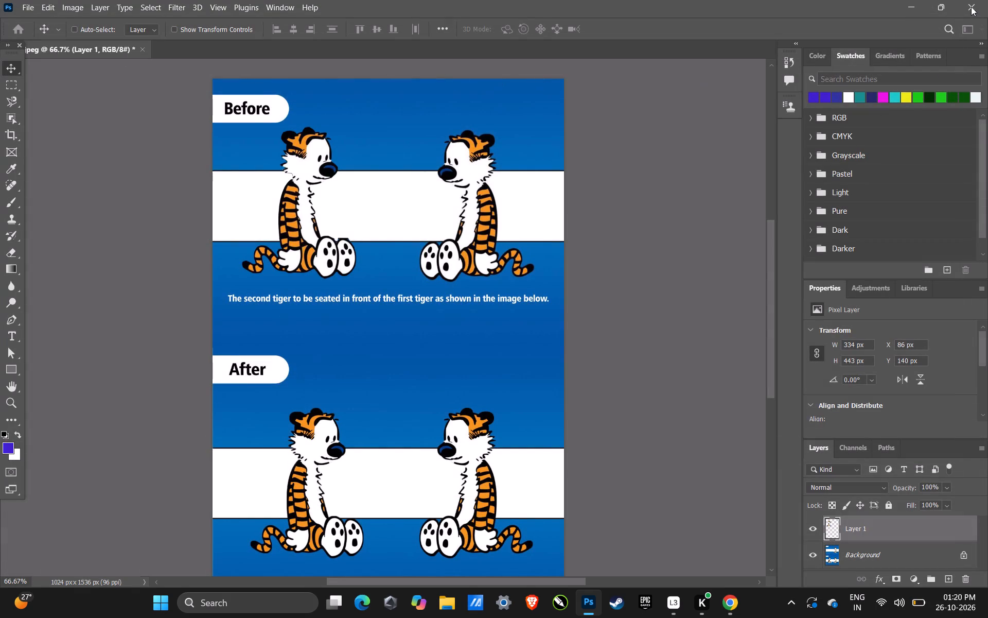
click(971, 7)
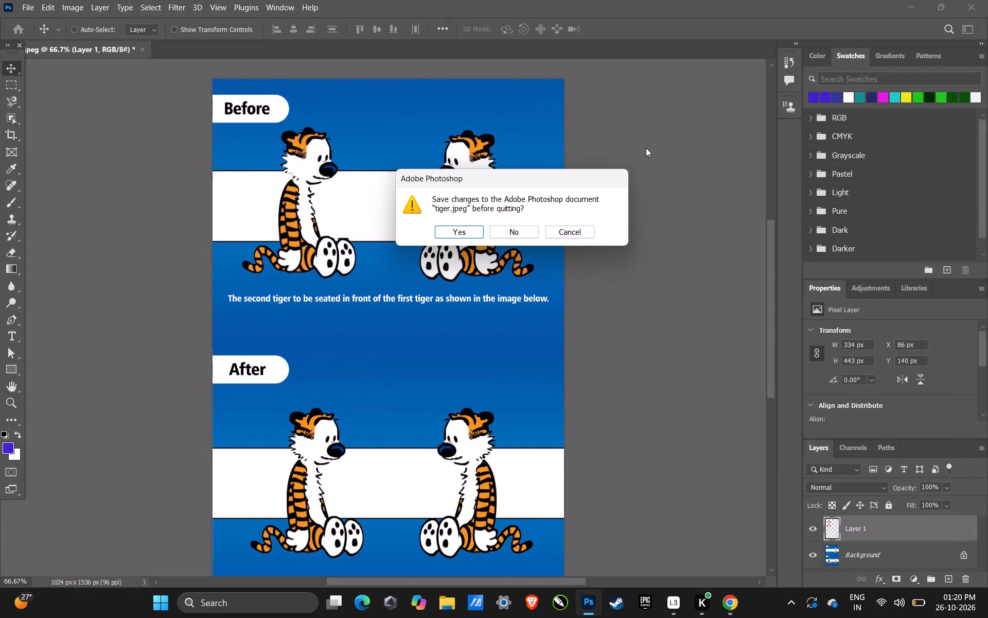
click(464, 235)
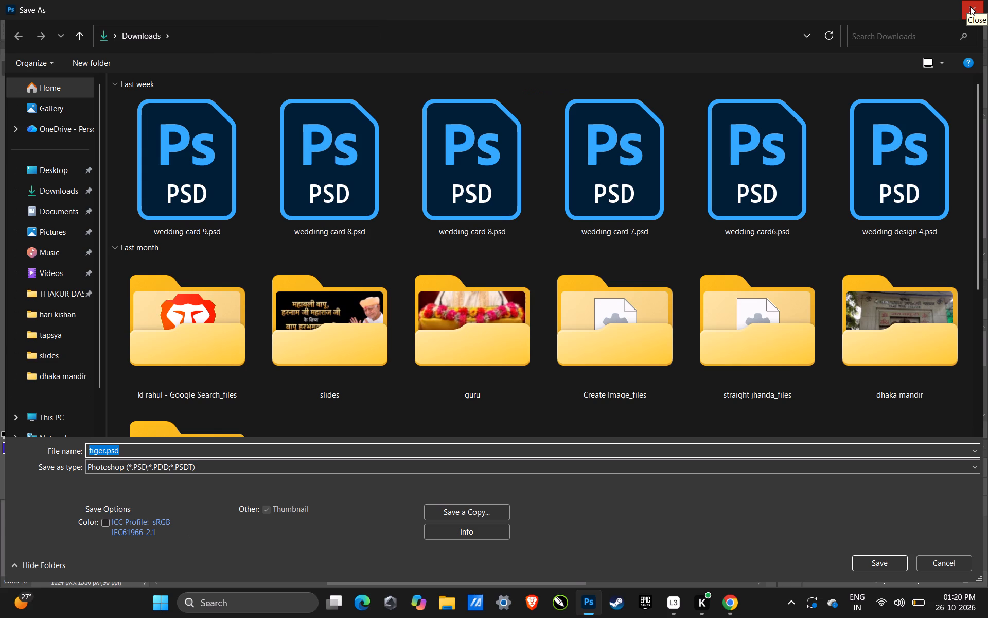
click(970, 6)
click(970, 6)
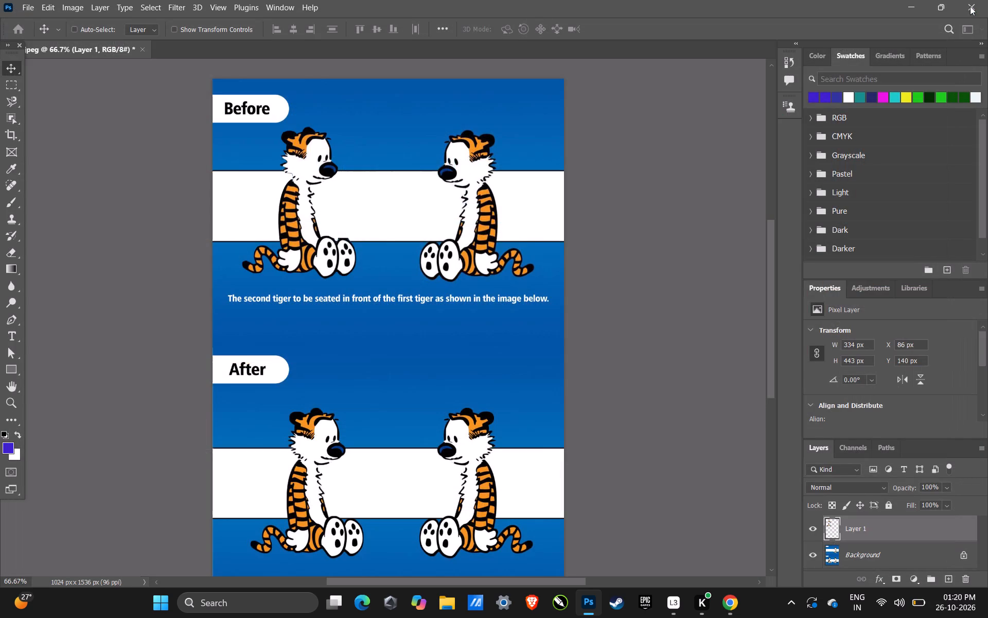